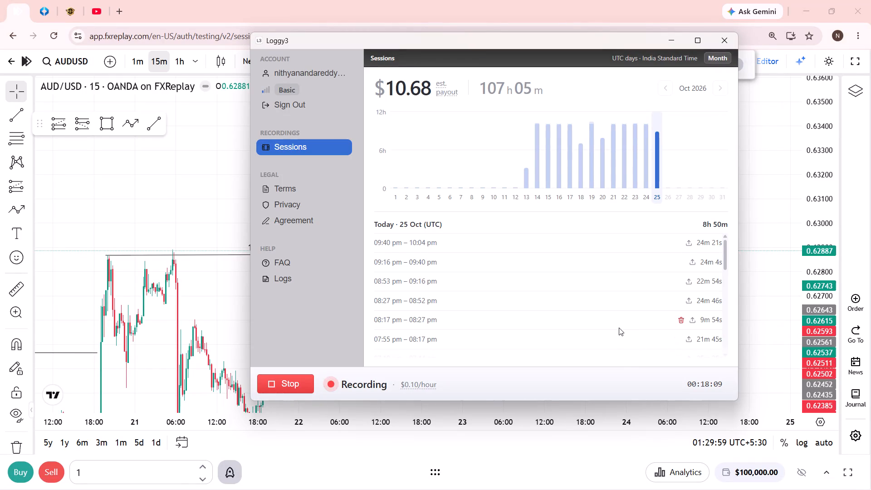
Stop the current recording session and start a new one.
left_click(300, 380)
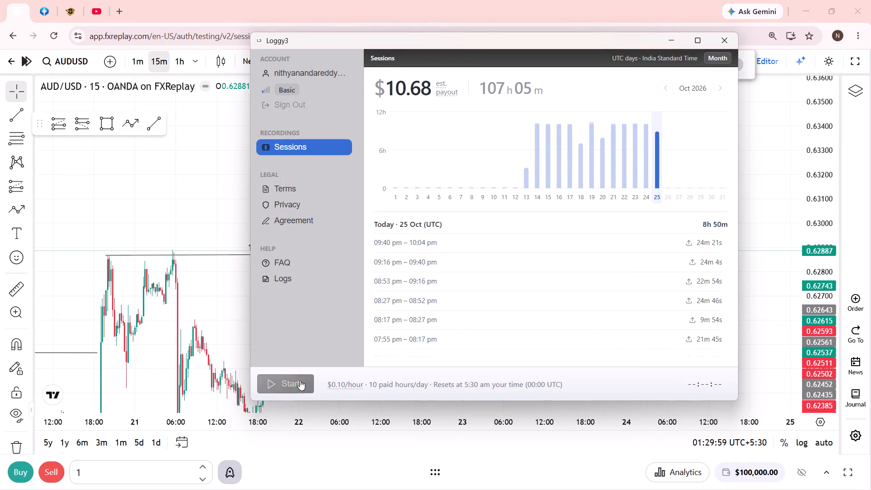
left_click(300, 380)
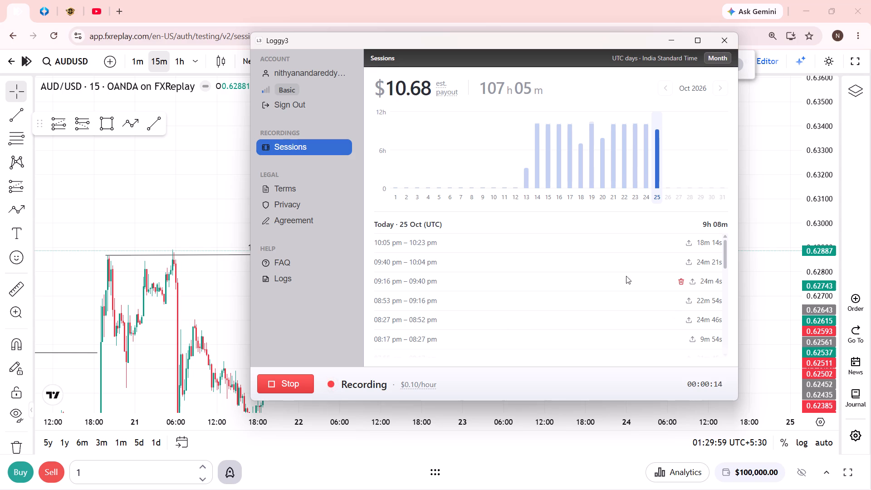
Look through today's recorded sessions, change the overview from Month to Pay period, and minimize the recorder window.
scroll(623, 279, "down", 3)
scroll(623, 278, "up", 10)
scroll(628, 274, "down", 3)
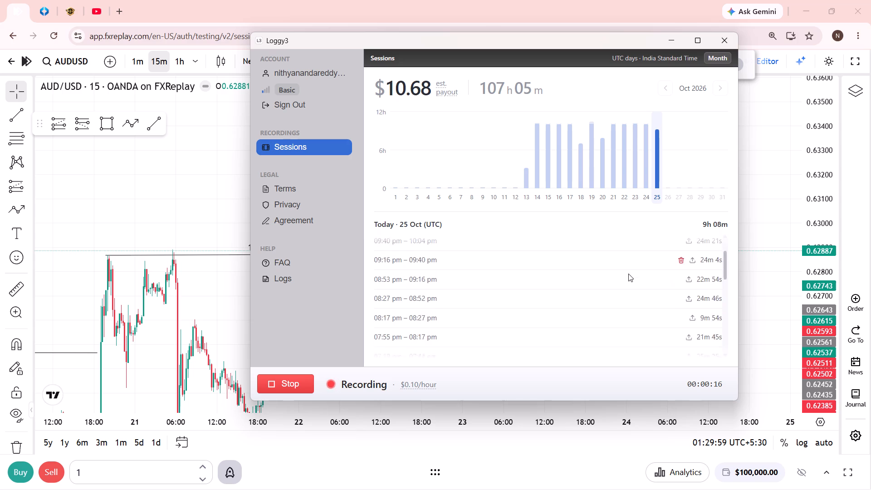
scroll(628, 274, "down", 13)
scroll(641, 273, "up", 11)
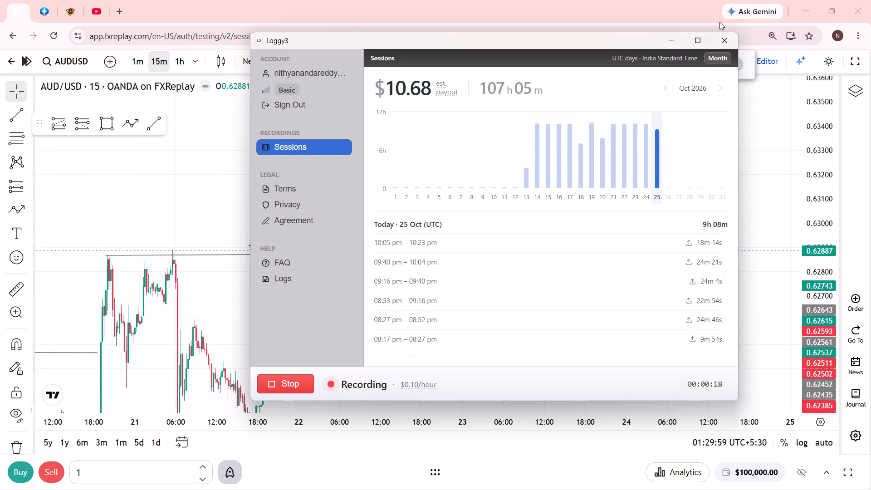
left_click(723, 54)
left_click(723, 55)
left_click(713, 60)
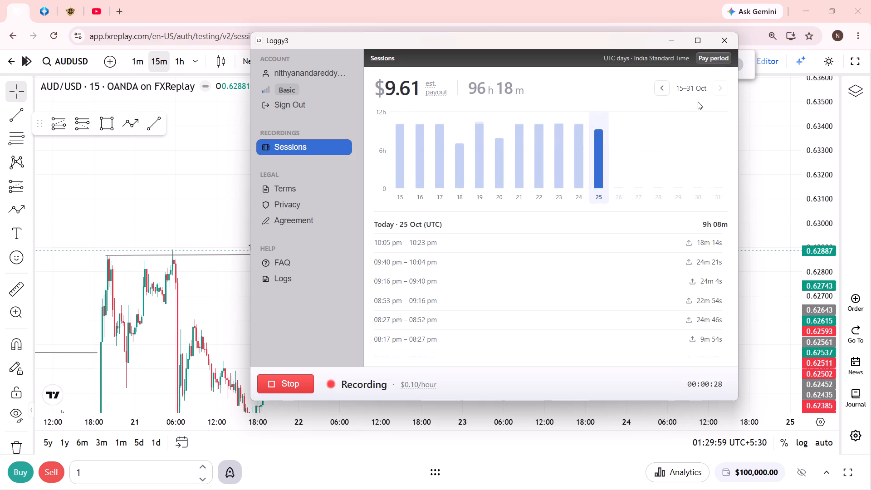
left_click(672, 42)
Play the AUD/USD 15-minute replay in full screen and pause it once price rallies sharply above the latest 15B line.
left_click_drag(685, 255, 708, 177)
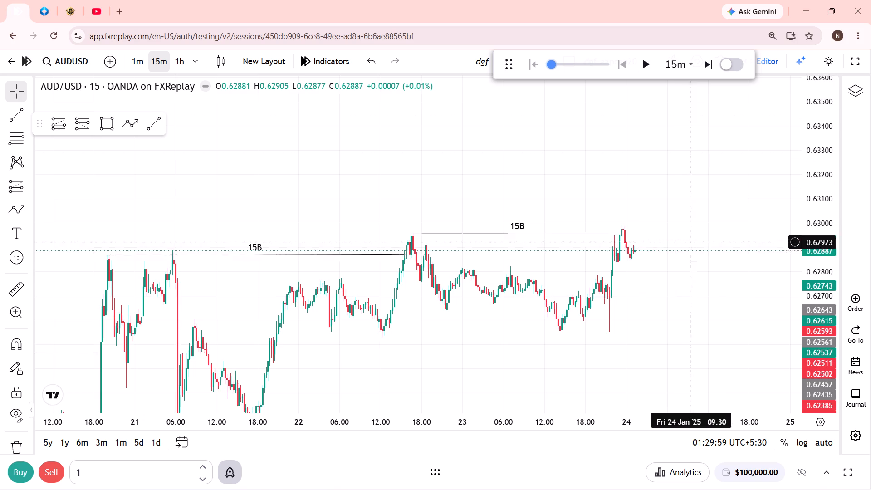
left_click_drag(708, 177, 709, 168)
left_click(646, 67)
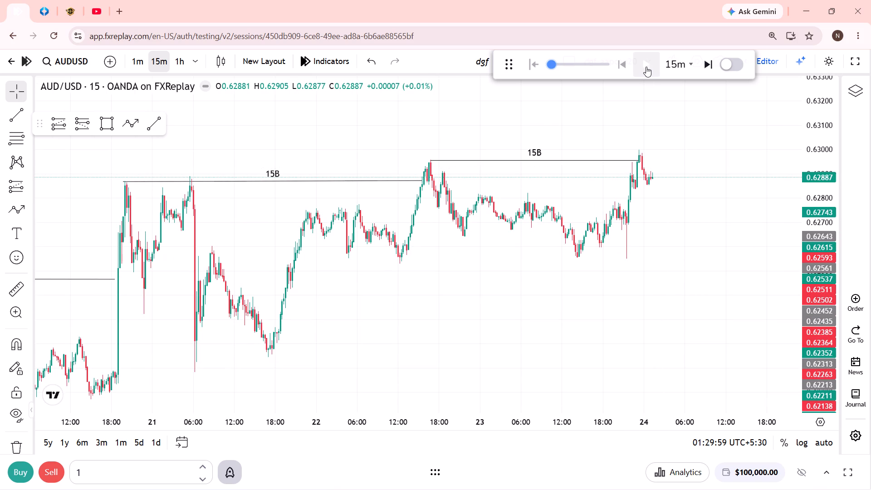
left_click(854, 64)
left_click_drag(729, 178, 745, 225)
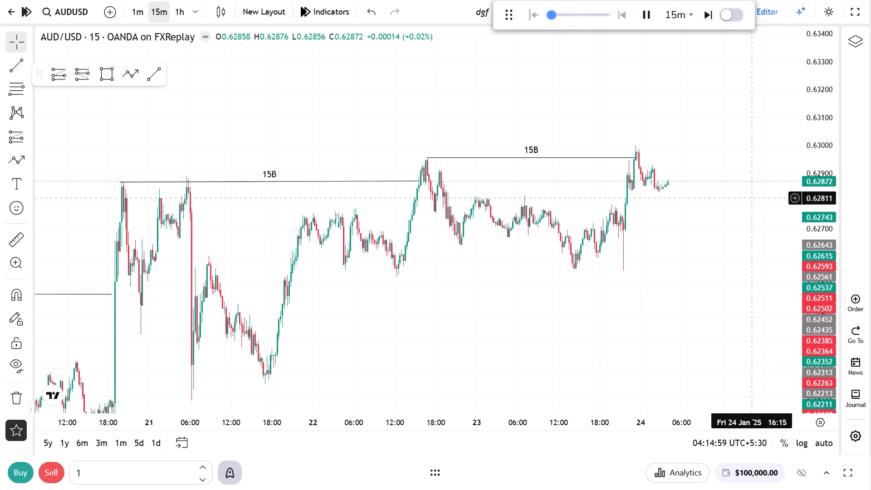
left_click_drag(710, 241, 709, 293)
scroll(700, 303, "up", 2)
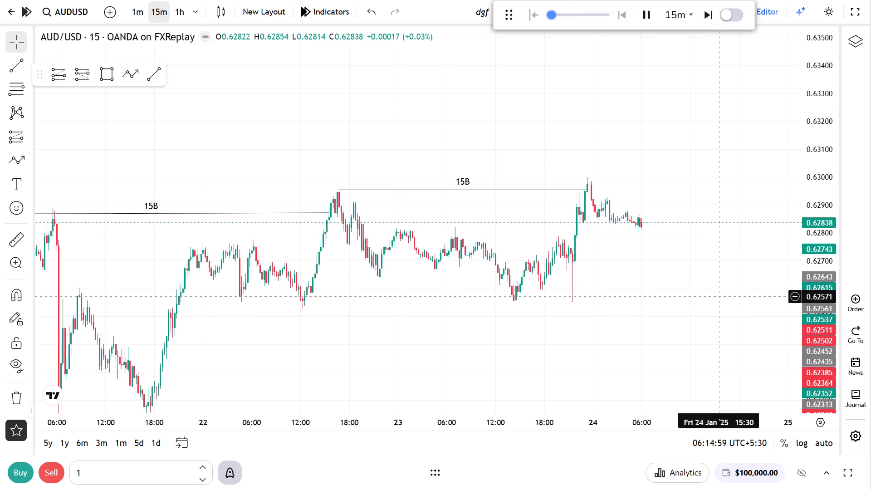
left_click_drag(822, 307, 822, 247)
left_click_drag(725, 278, 754, 272)
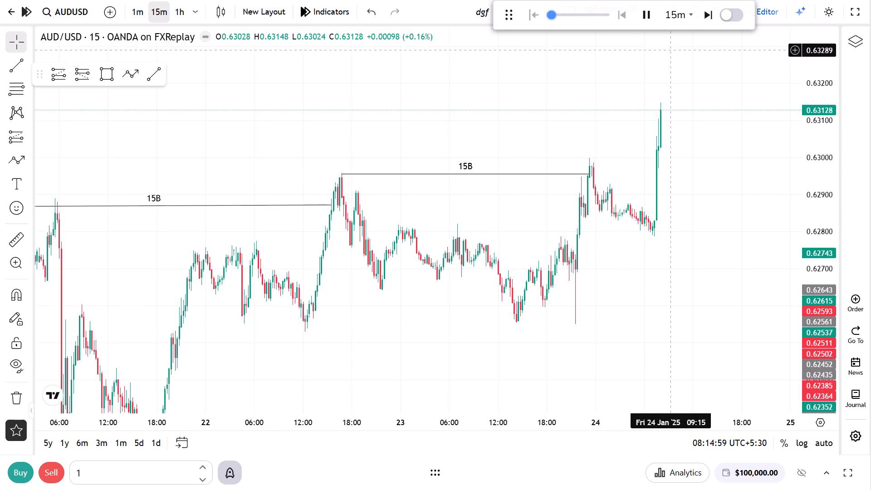
left_click(655, 26)
On the 1-hour chart, draw a horizontal trend line at about 0.62997 from the last swing high to the breakout candle, labelled 1HB.
left_click_drag(669, 164, 665, 250)
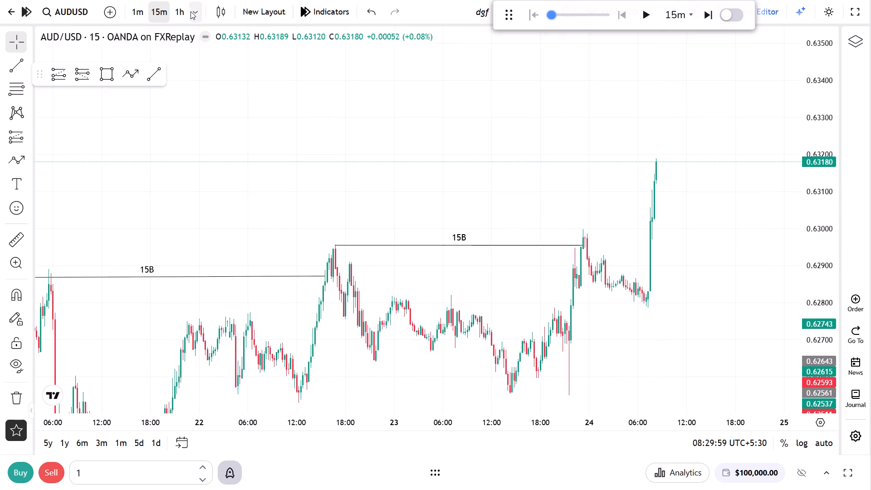
left_click(186, 11)
left_click_drag(821, 123, 830, 263)
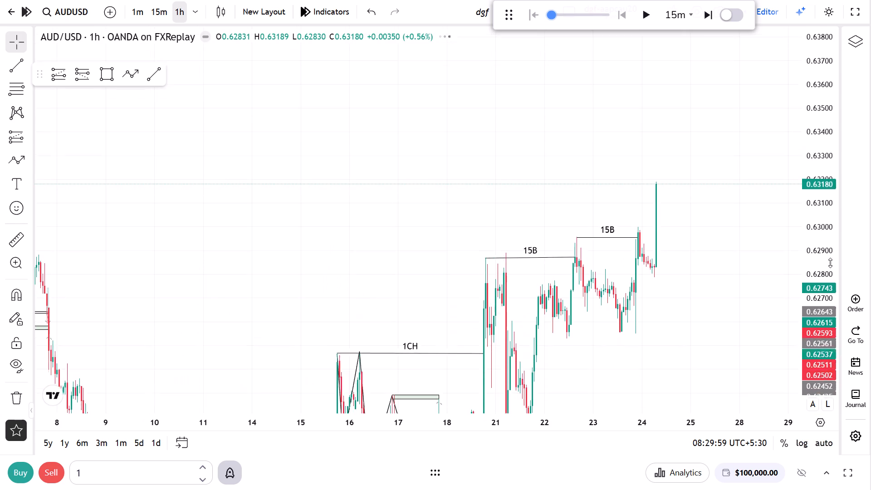
left_click_drag(830, 263, 831, 262)
scroll(738, 308, "up", 5)
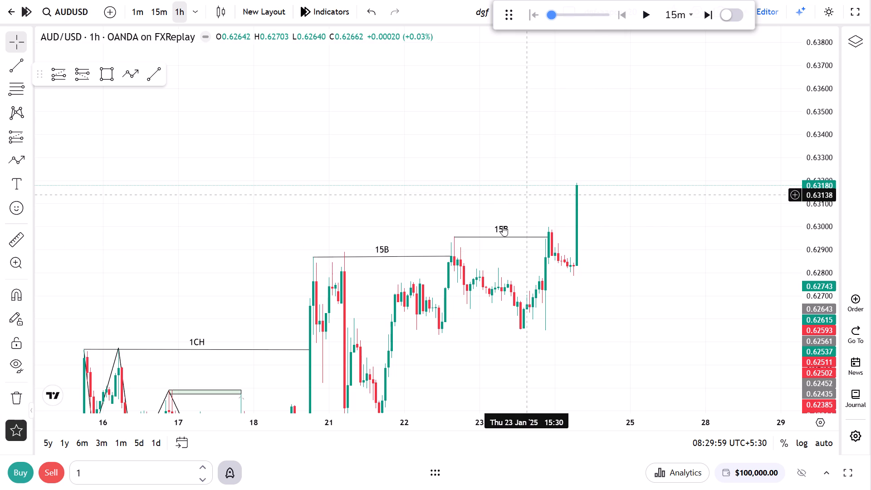
scroll(502, 226, "up", 4)
left_click_drag(590, 269, 685, 187)
scroll(648, 264, "down", 5)
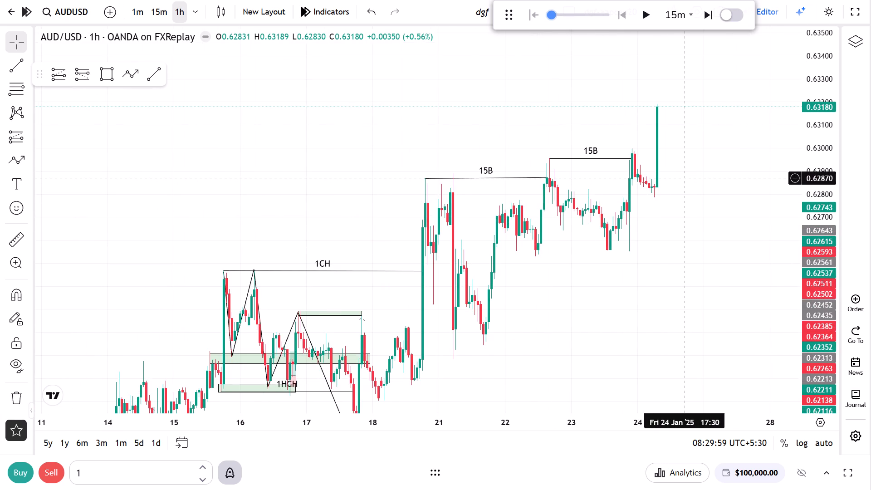
left_click(151, 72)
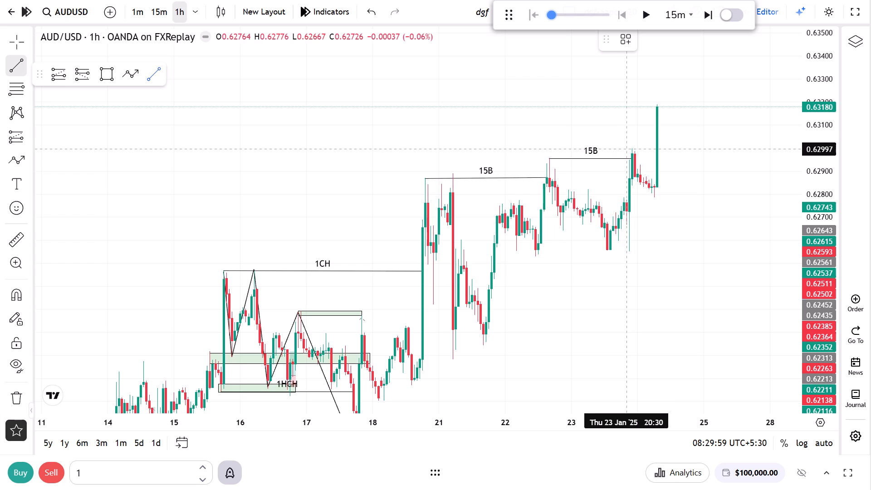
left_click(631, 149)
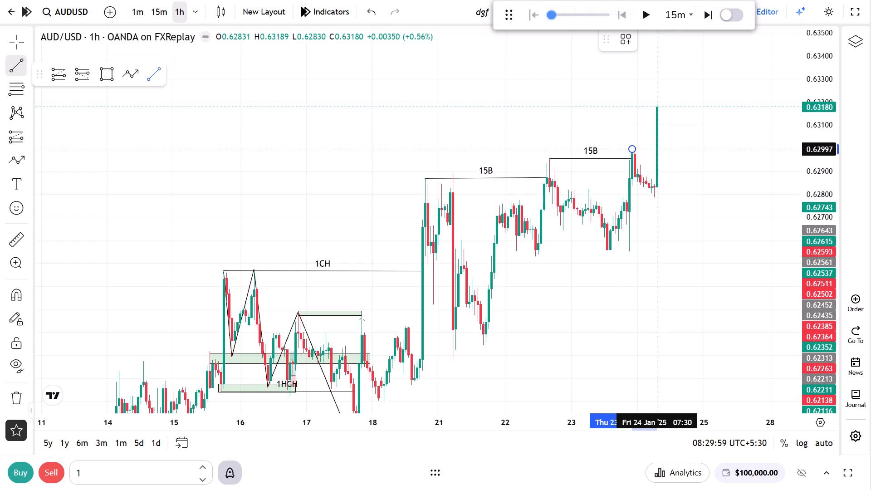
left_click(657, 149)
left_click(646, 148)
type("1HB")
left_click(698, 165)
Return to the 15-minute chart and run the replay to 24 Jan, 15:59:59, pausing there.
left_click_drag(689, 177, 646, 234)
scroll(560, 263, "up", 4)
left_click(161, 12)
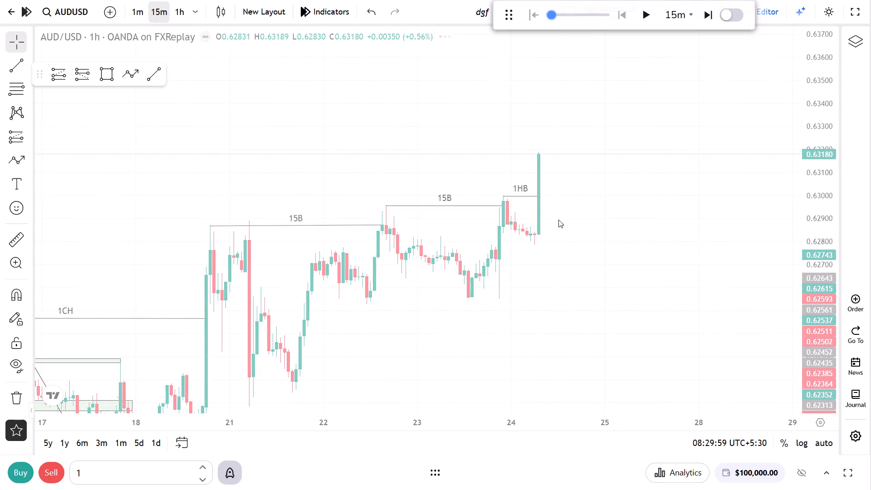
scroll(582, 242, "down", 5)
left_click(847, 322)
left_click_drag(830, 327, 812, 202)
scroll(717, 245, "up", 5)
left_click_drag(629, 203, 690, 210)
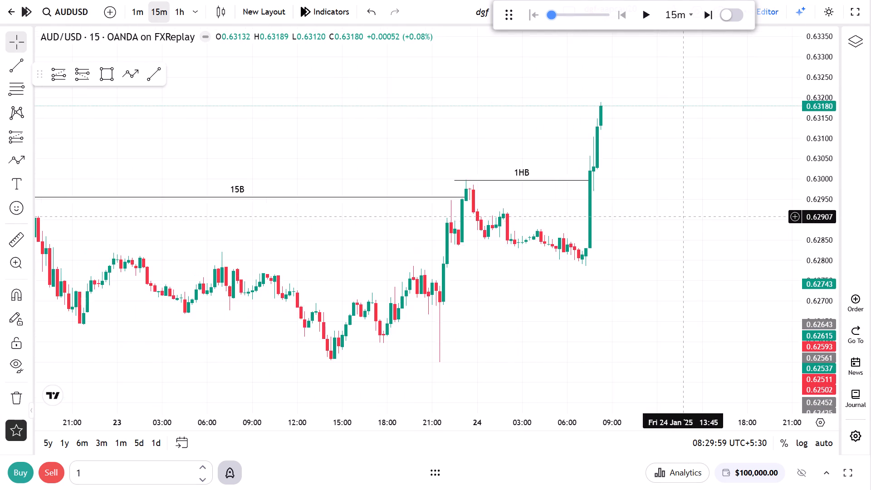
scroll(675, 222, "up", 4)
left_click_drag(602, 196, 631, 199)
left_click(647, 14)
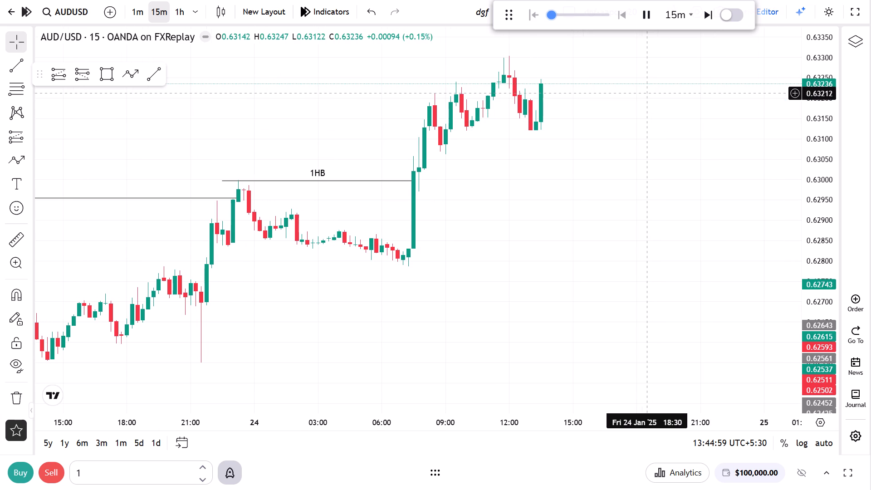
left_click_drag(646, 93, 663, 155)
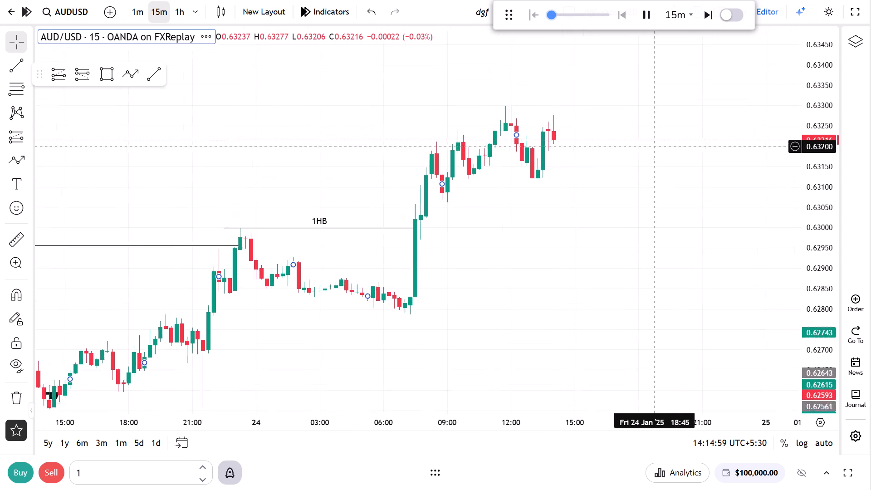
left_click_drag(663, 155, 666, 156)
left_click(657, 162)
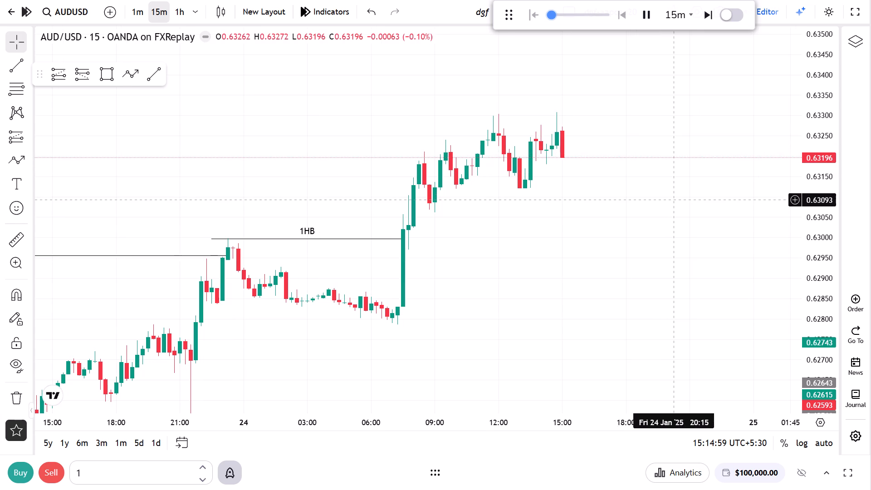
left_click(644, 22)
Check the 1-hour chart, then resume the replay on the 15-minute chart and pause at 18:29:59.
left_click(179, 9)
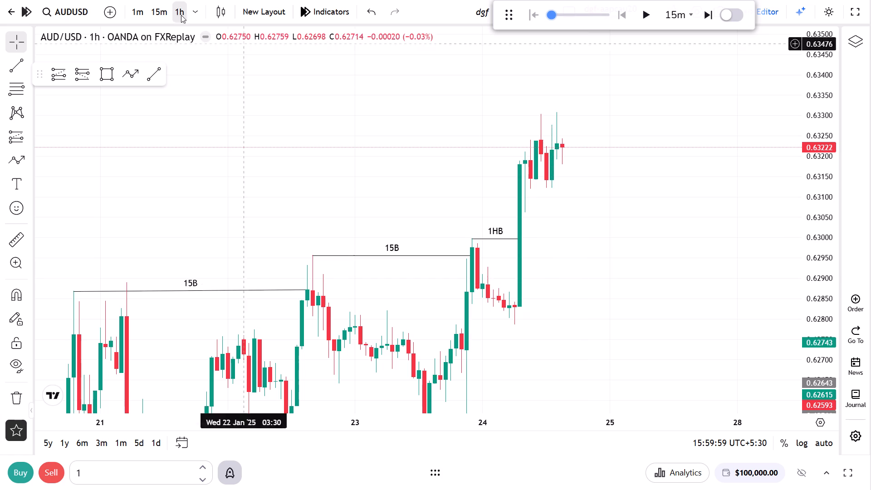
left_click(159, 10)
left_click(656, 21)
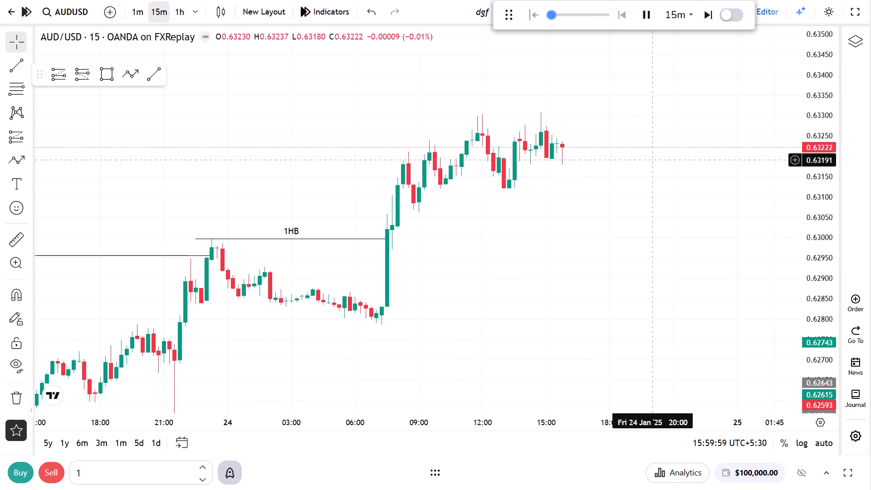
left_click_drag(622, 155, 673, 230)
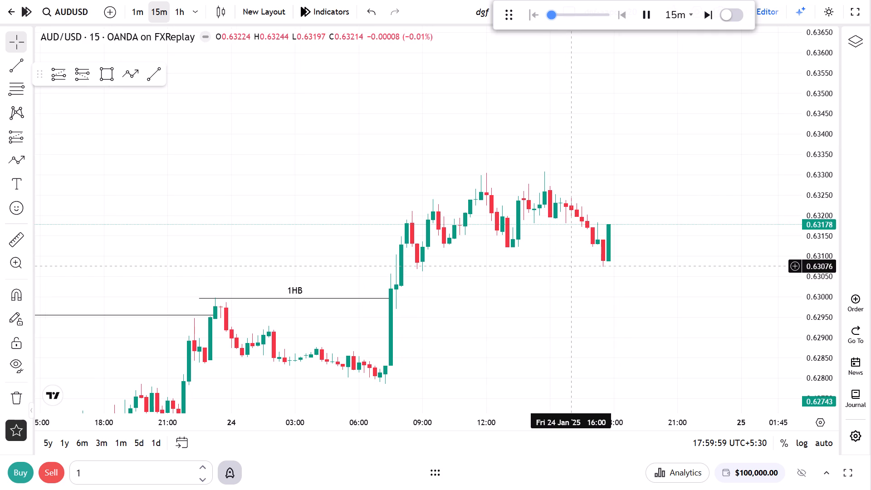
left_click(646, 16)
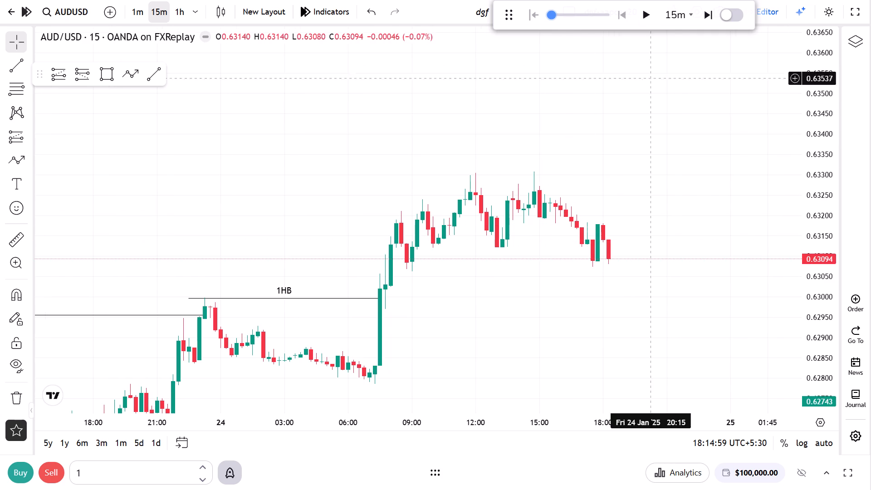
Draw a rectangle zone from about 0.63085 to 0.63063, spanning 24 Jan 08:15 to 18:30, at the pullback low.
left_click(114, 85)
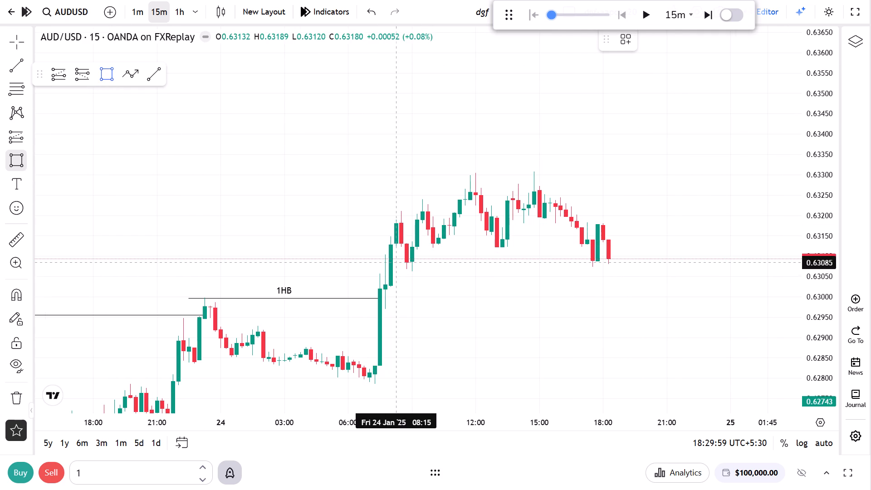
left_click(395, 262)
left_click(616, 271)
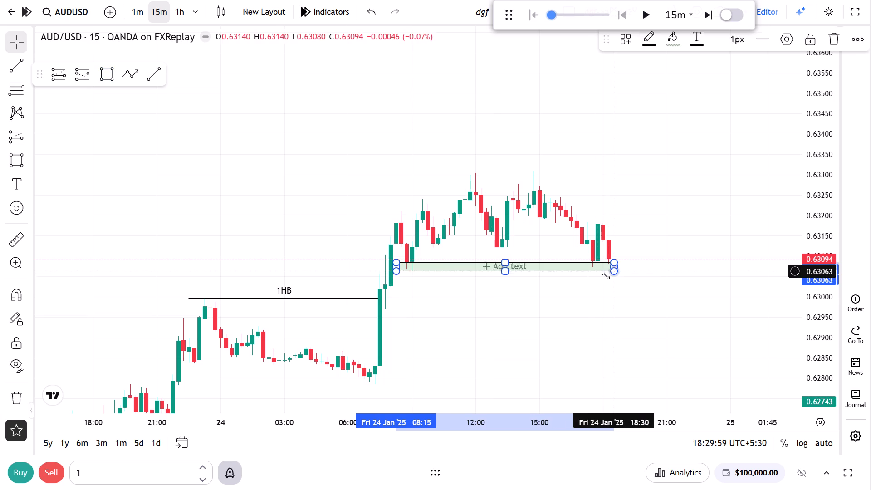
left_click(594, 290)
Switch the chart to the 1-minute timeframe.
left_click(140, 15)
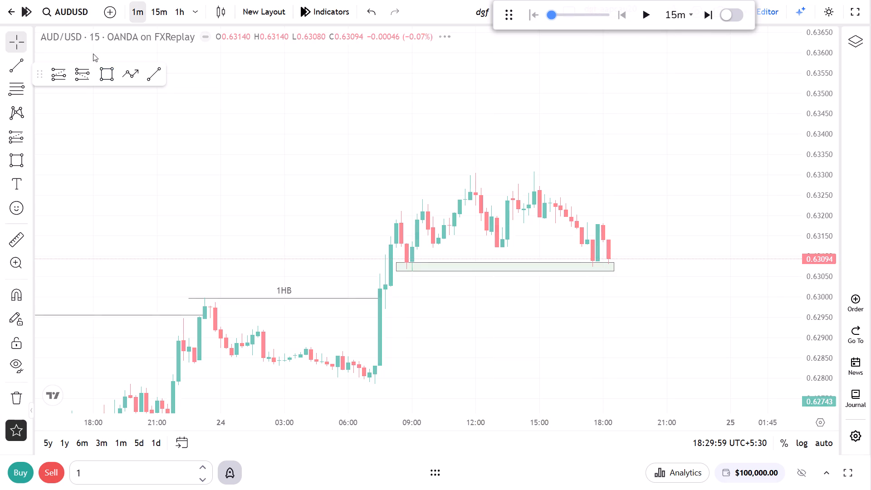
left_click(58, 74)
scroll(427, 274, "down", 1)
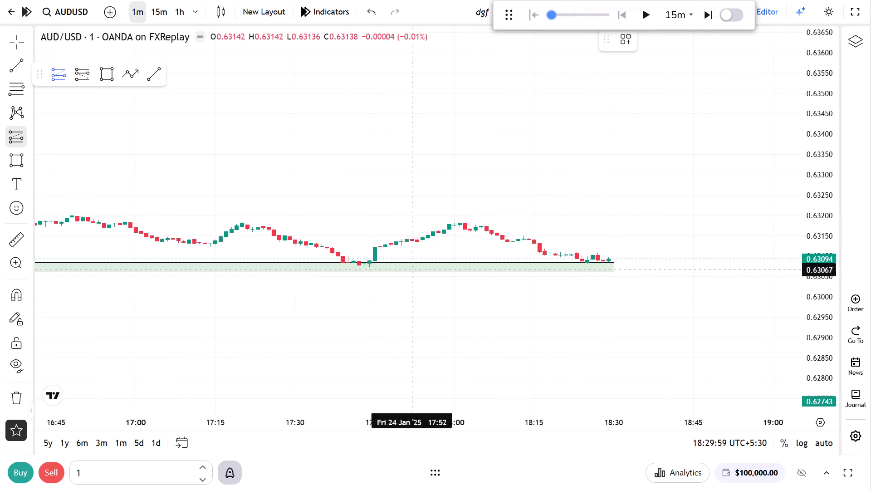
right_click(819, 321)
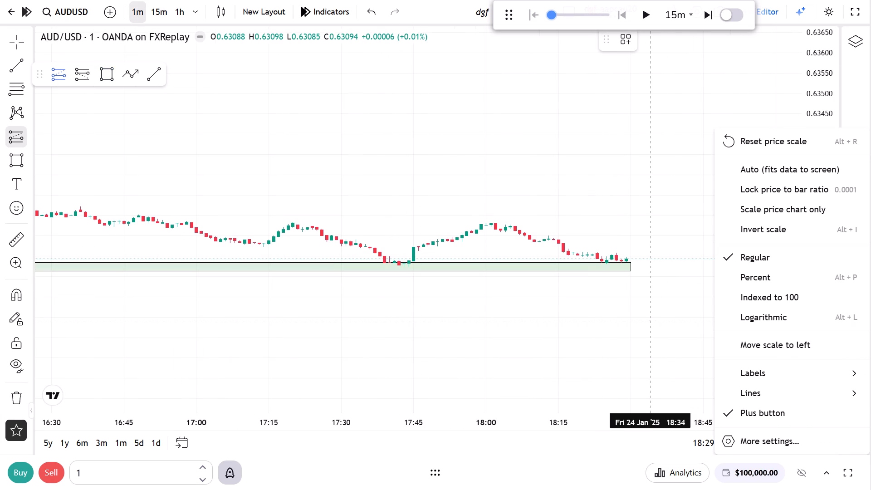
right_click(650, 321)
Examine closely how the 1-minute candles behave around the rectangle zone.
left_click_drag(678, 318, 729, 293)
left_click_drag(809, 345, 809, 117)
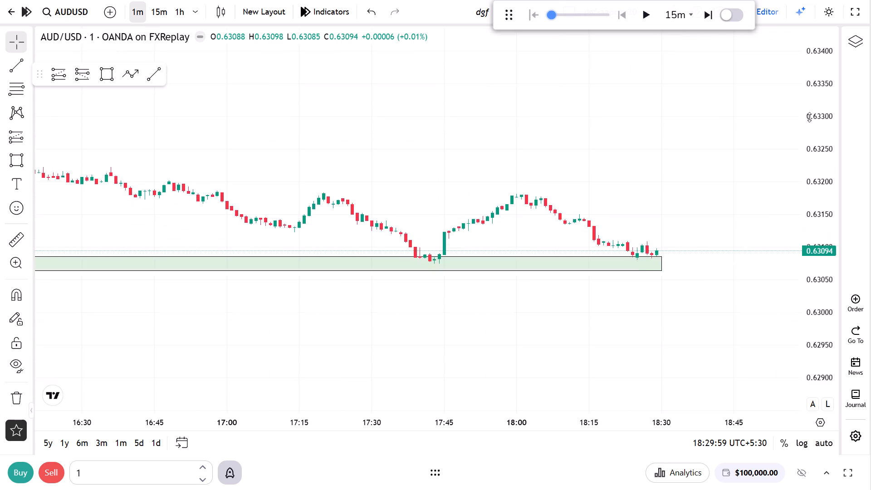
left_click_drag(809, 117, 810, 118)
left_click_drag(694, 190, 741, 93)
left_click_drag(820, 274, 831, 169)
left_click_drag(677, 98, 659, 193)
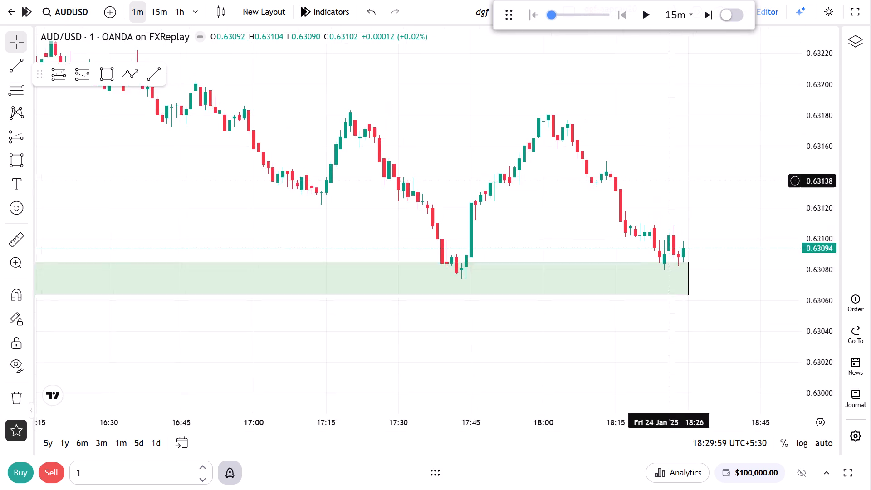
scroll(579, 218, "up", 1)
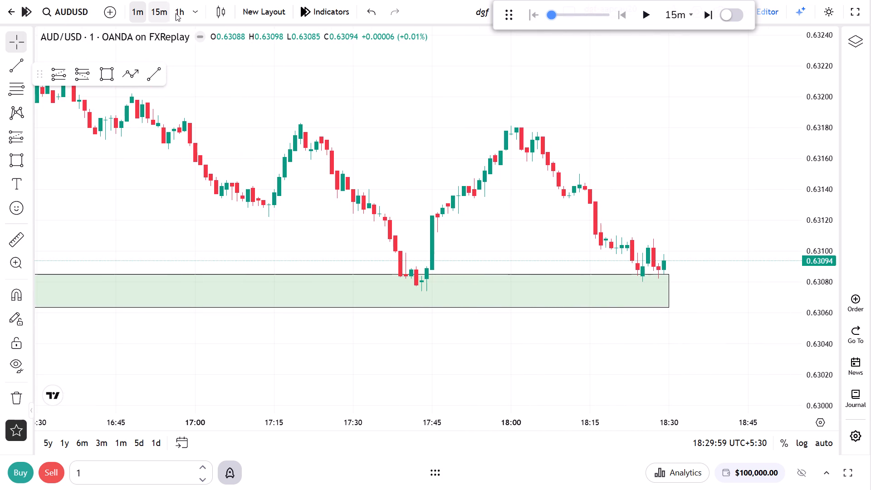
Add the 5-minute interval to the favourite timeframes.
left_click(191, 12)
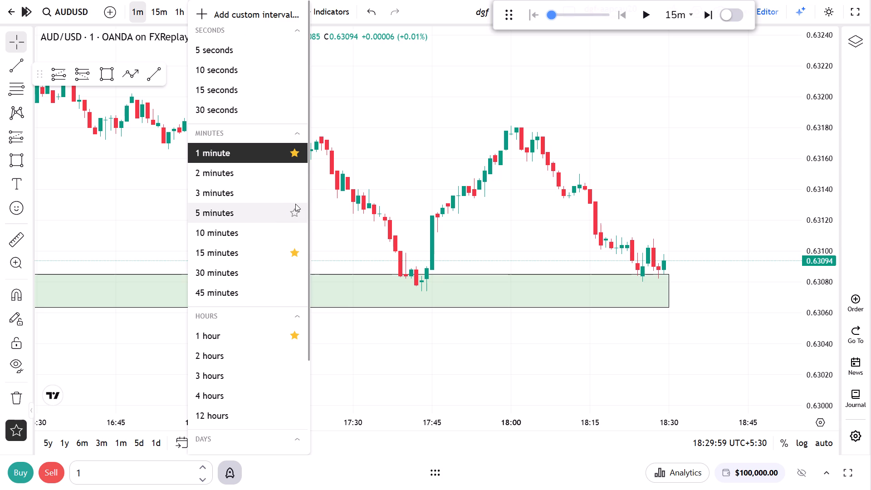
left_click(297, 211)
left_click_drag(387, 157, 383, 157)
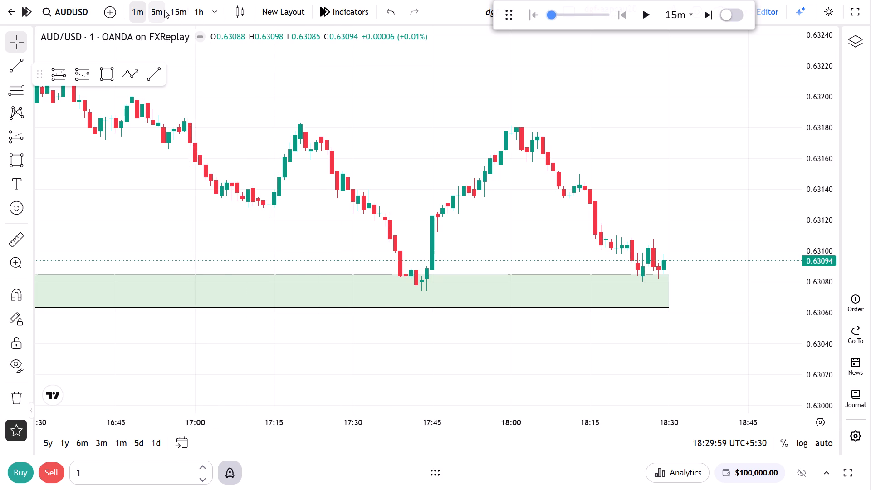
Check the price action on the 5-minute chart, then return to the 1-minute timeframe.
left_click(164, 10)
scroll(388, 232, "up", 1)
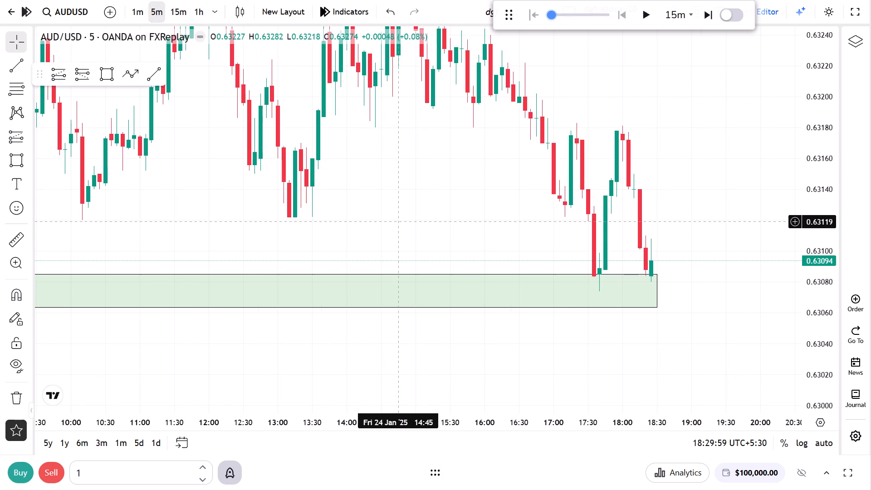
left_click(138, 7)
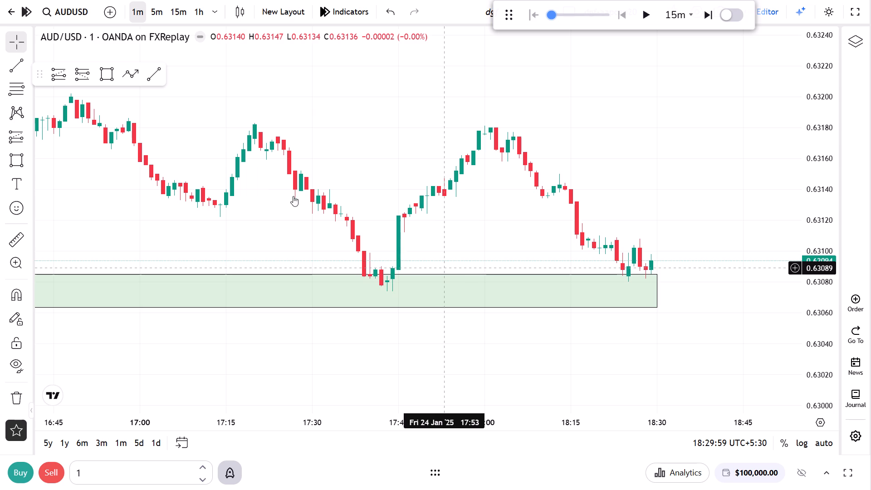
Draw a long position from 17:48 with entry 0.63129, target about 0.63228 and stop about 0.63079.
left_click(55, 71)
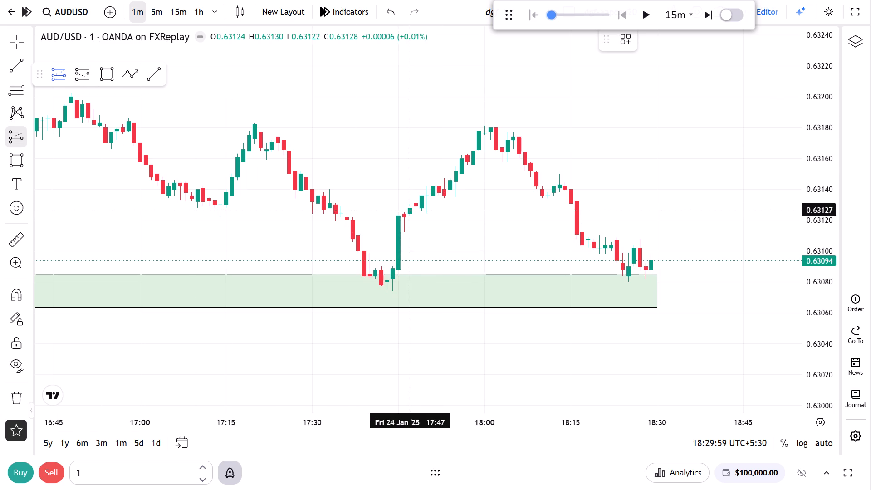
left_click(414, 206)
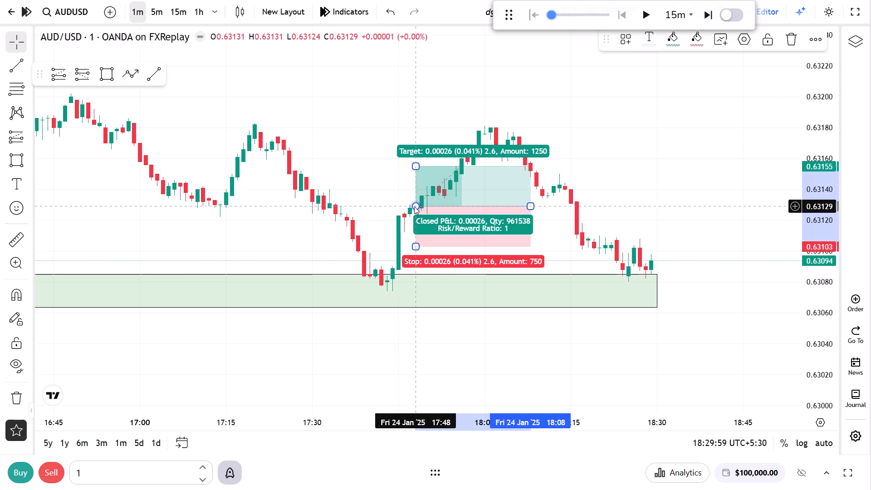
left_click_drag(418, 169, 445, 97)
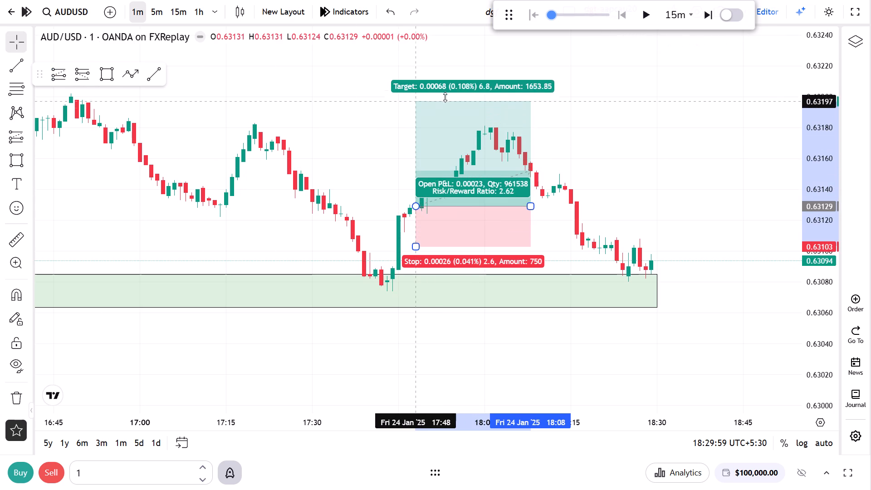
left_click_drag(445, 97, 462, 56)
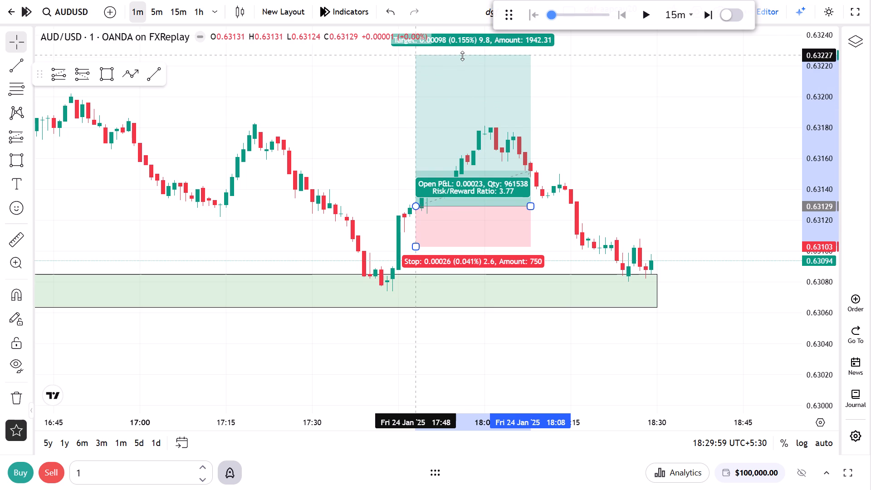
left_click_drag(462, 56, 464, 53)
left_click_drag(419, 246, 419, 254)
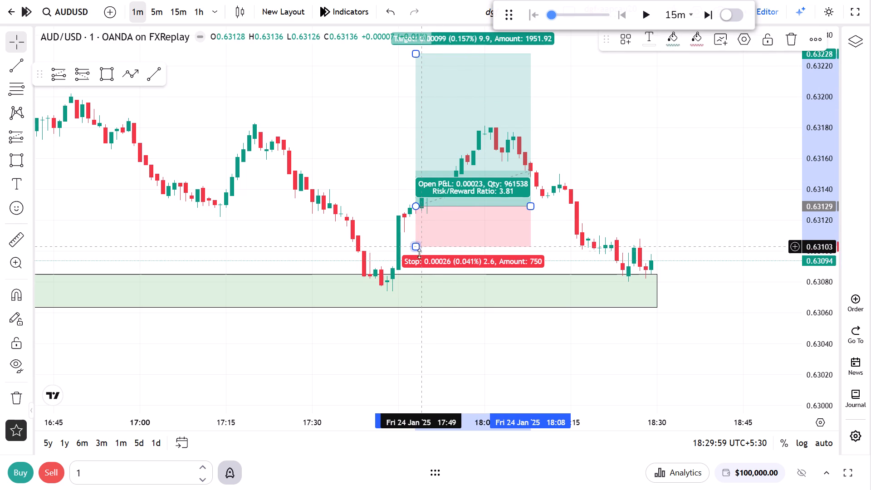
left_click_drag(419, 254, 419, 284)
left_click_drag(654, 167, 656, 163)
Advance the replay in 15-minute steps to 20:14:59.
left_click(706, 14)
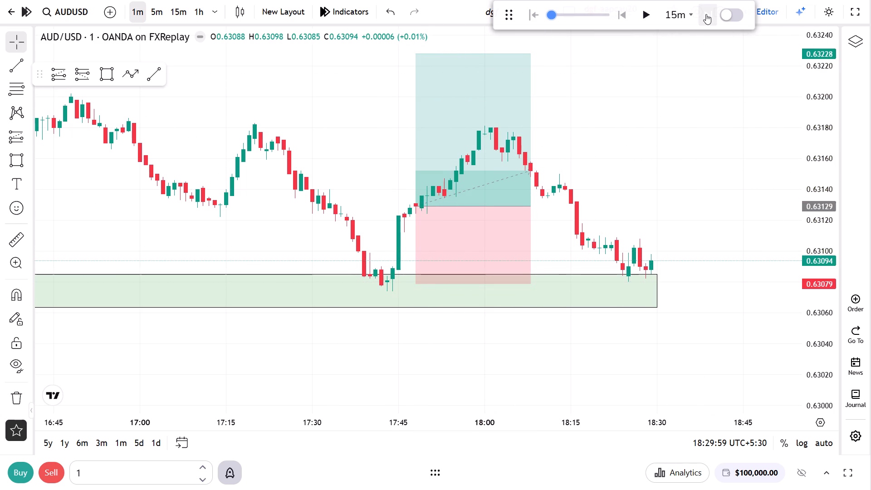
left_click(706, 14)
triple_click(706, 14)
double_click(705, 14)
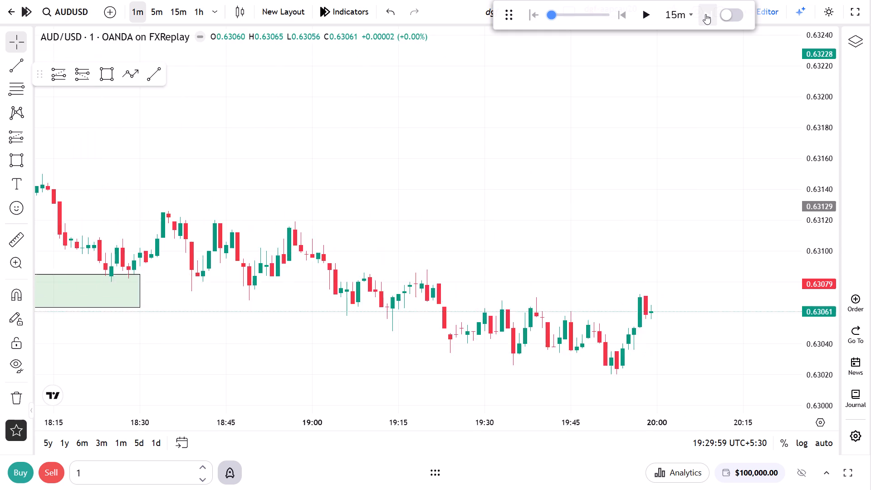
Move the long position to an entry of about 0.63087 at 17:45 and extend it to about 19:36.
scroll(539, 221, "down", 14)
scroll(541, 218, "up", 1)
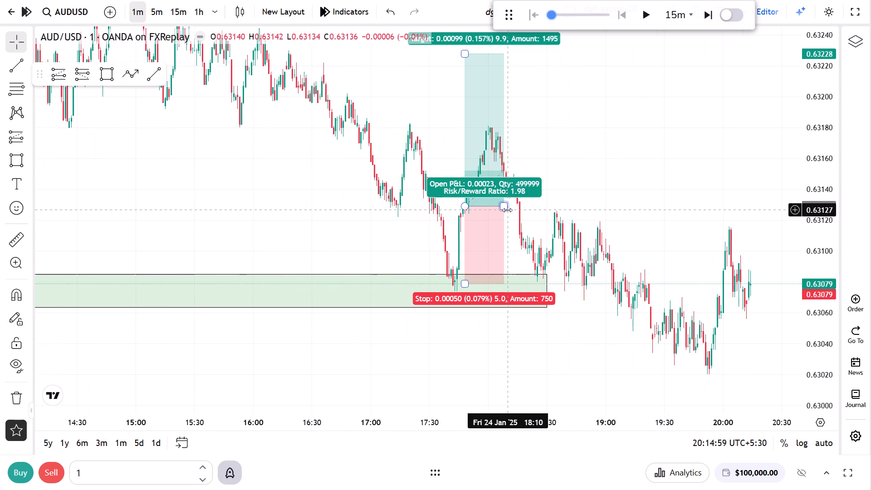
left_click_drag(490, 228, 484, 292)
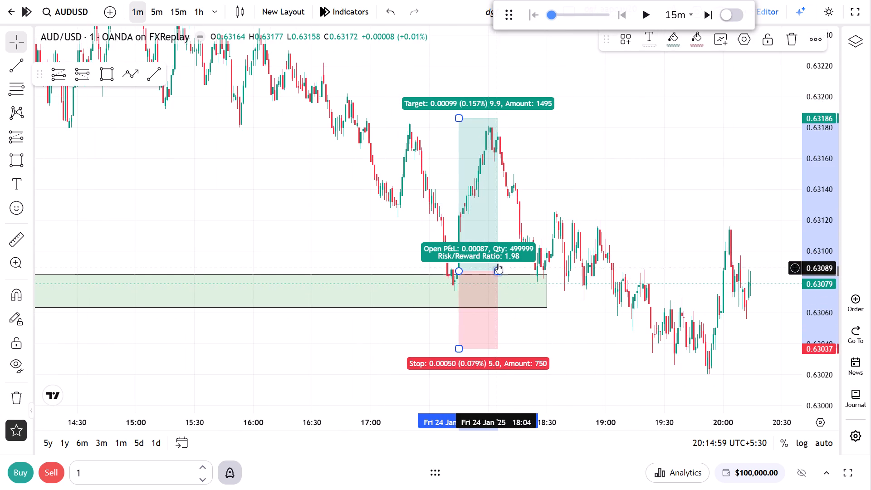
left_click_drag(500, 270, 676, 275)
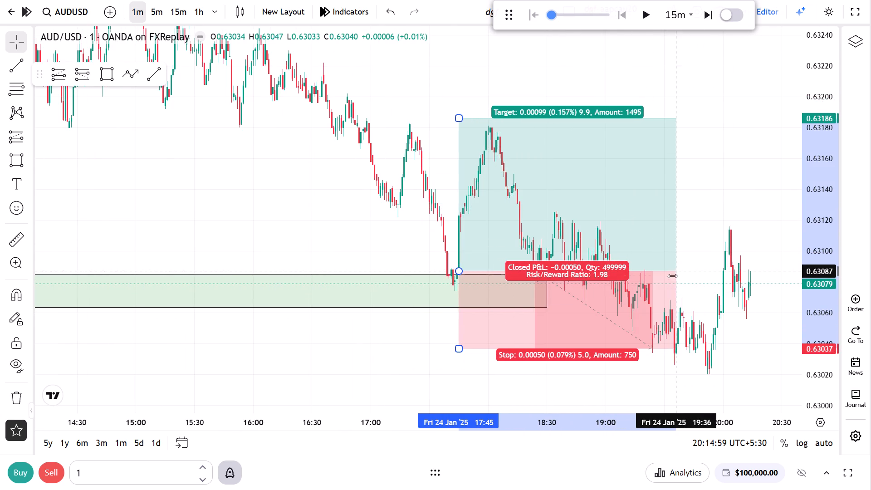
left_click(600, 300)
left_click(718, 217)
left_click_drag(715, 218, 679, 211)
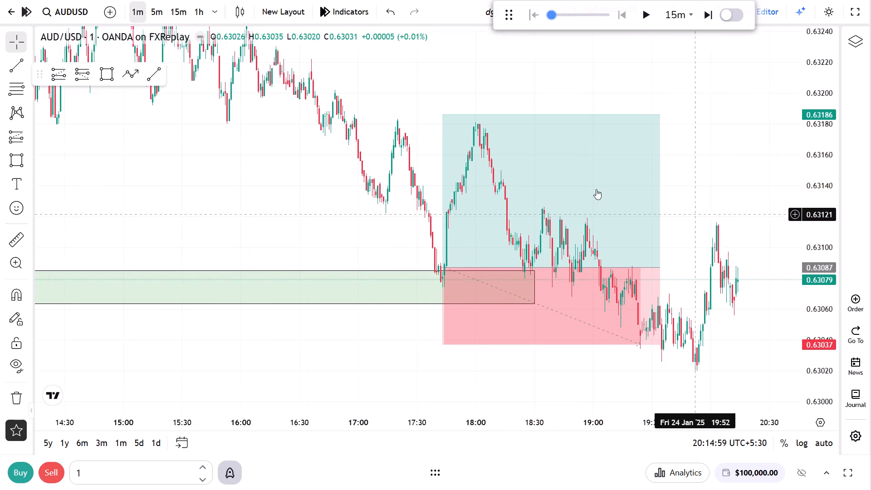
Switch to the 15-minute chart, resume the replay and pause it at 20:29:59.
left_click(187, 8)
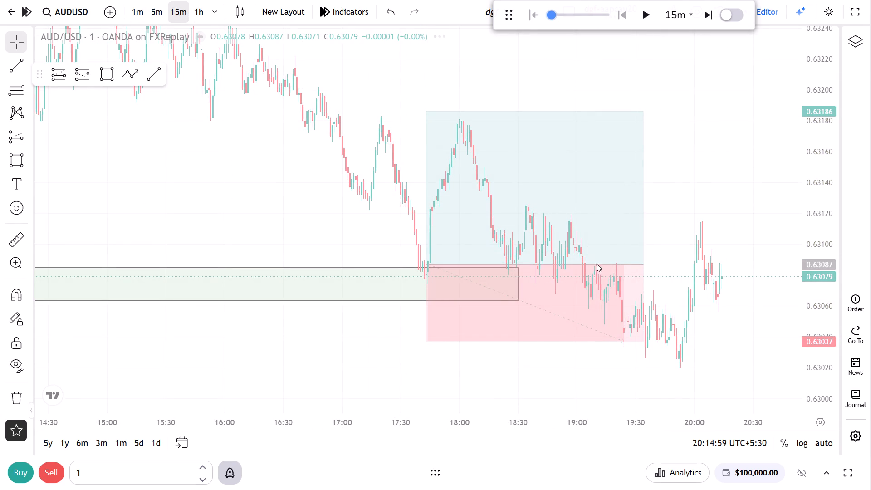
left_click_drag(822, 207, 778, 343)
scroll(683, 361, "up", 10)
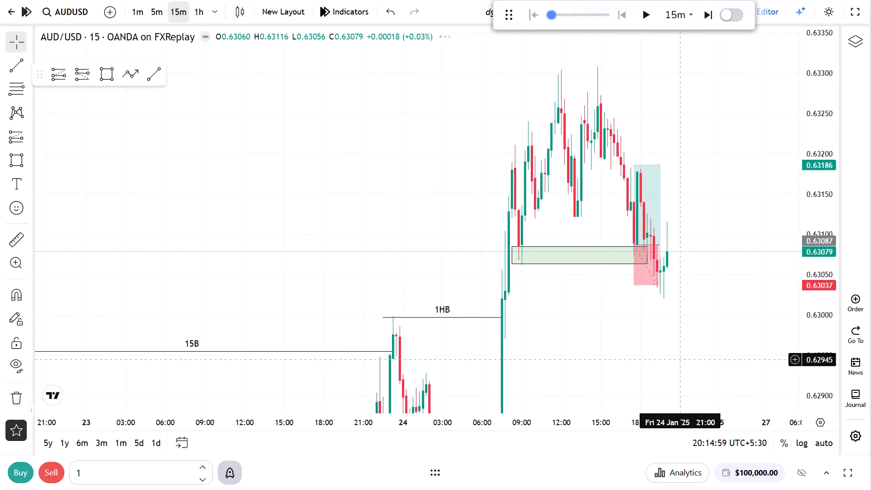
left_click(643, 24)
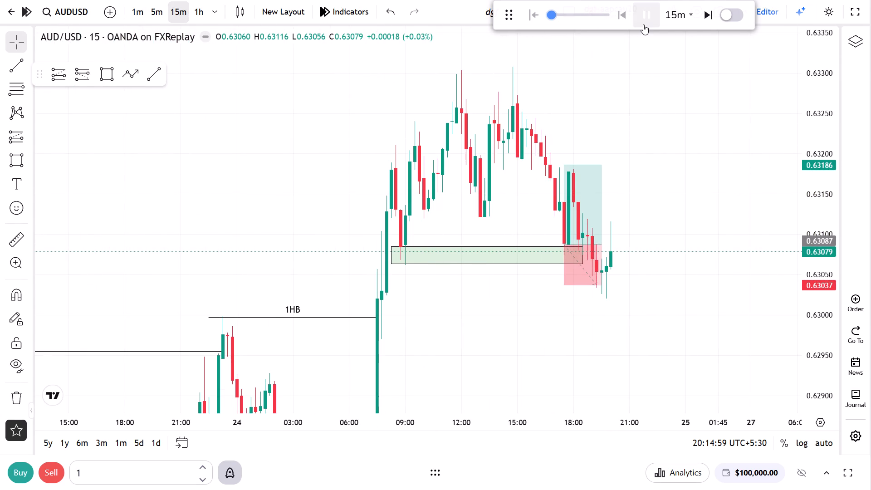
left_click(643, 24)
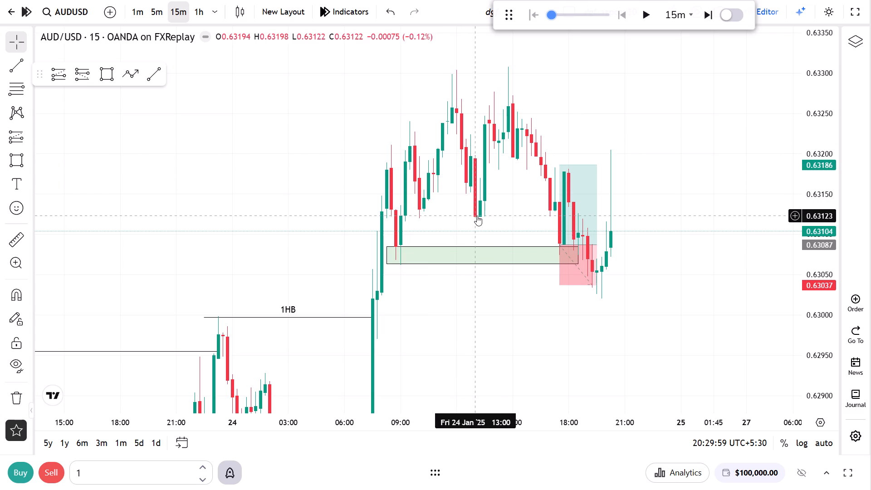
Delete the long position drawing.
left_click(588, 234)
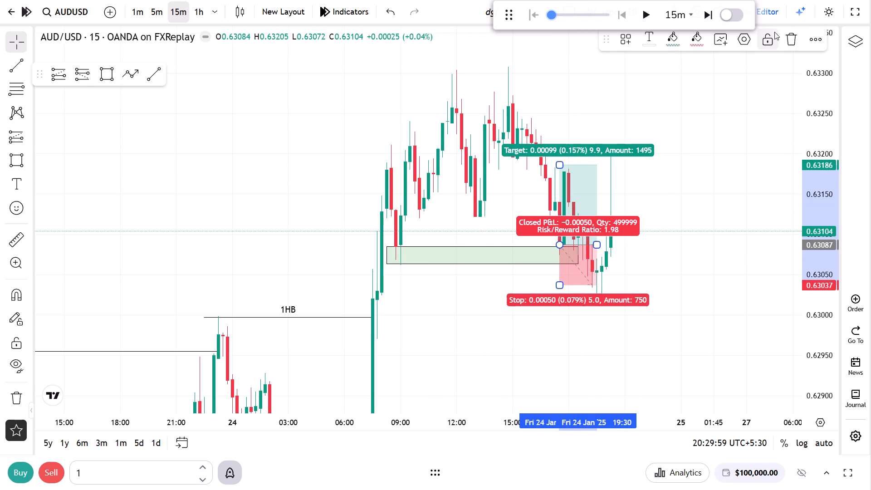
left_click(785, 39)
Move the rectangle zone to start at 09:45 and end at 20:00, and narrow it to about 0.63131–0.63120.
left_click(495, 250)
left_click_drag(496, 247, 496, 247)
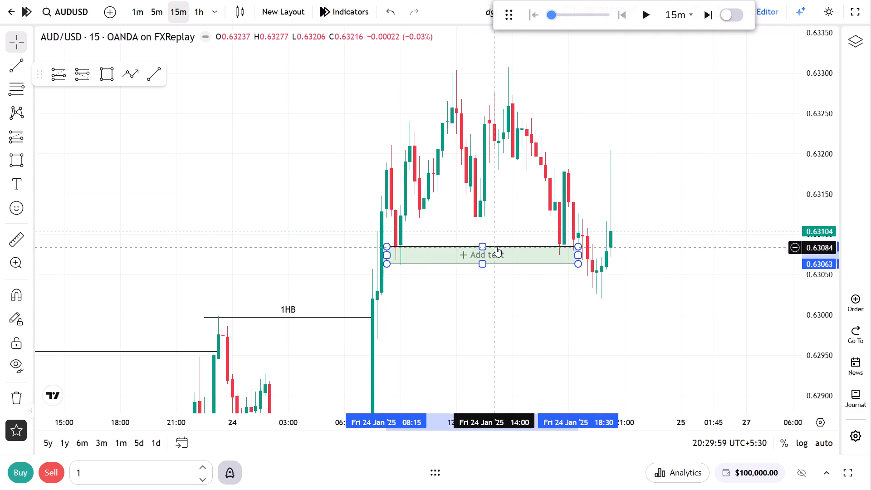
left_click_drag(496, 247, 519, 211)
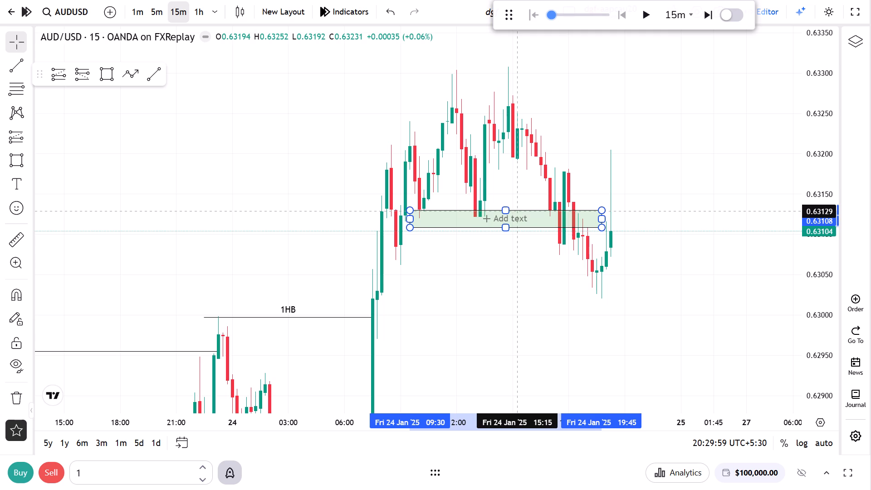
left_click_drag(519, 211, 520, 211)
left_click_drag(413, 225, 414, 216)
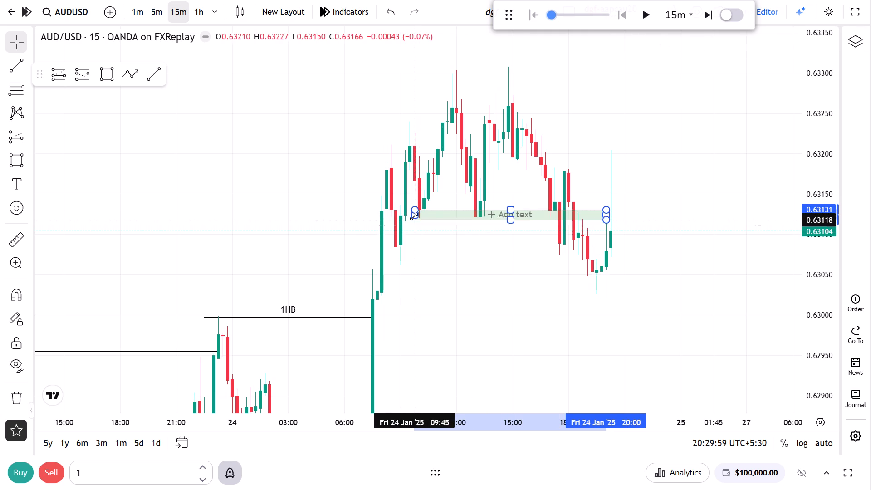
left_click_drag(414, 216, 415, 218)
left_click(460, 246)
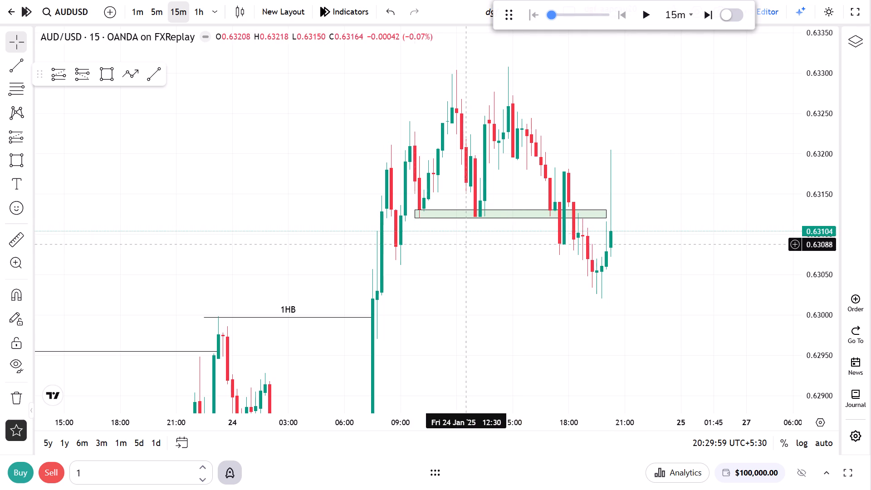
Switch to the 1-minute chart and examine how candles react at the rectangle zone between about 10:00 and 13:30.
left_click(139, 10)
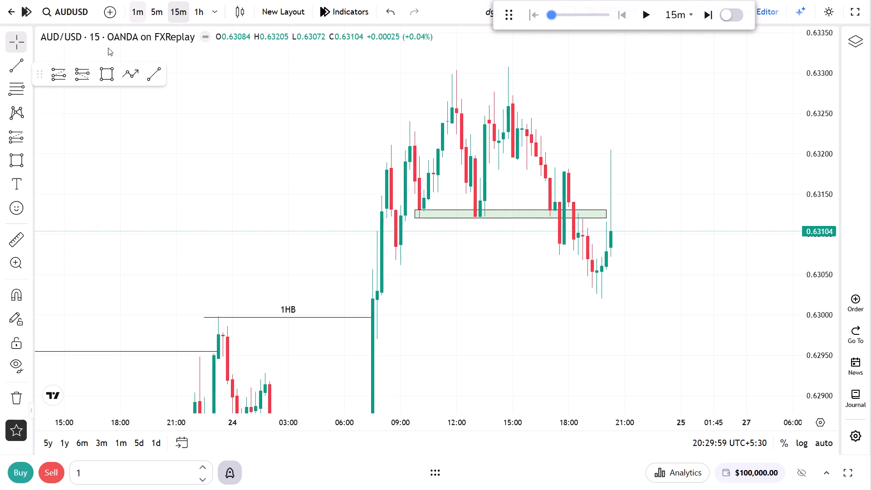
scroll(304, 269, "down", 12)
scroll(336, 287, "down", 1)
left_click_drag(344, 289, 415, 294)
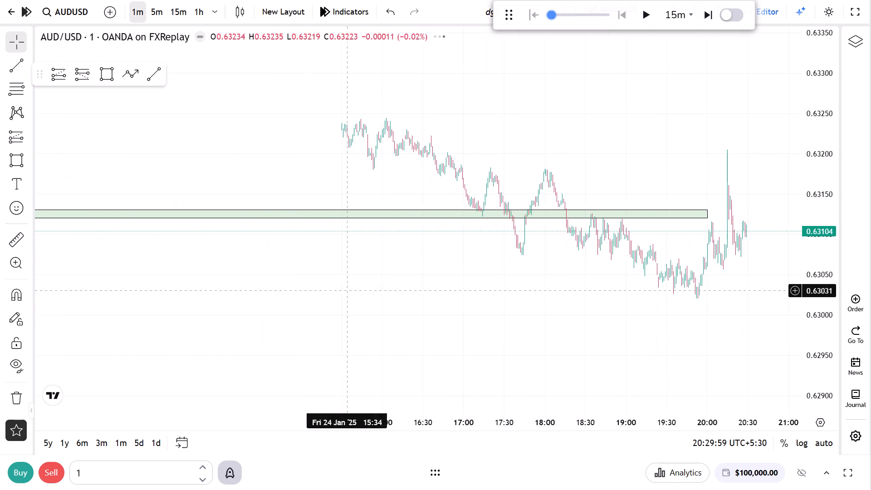
left_click_drag(415, 294, 580, 311)
scroll(520, 311, "down", 3)
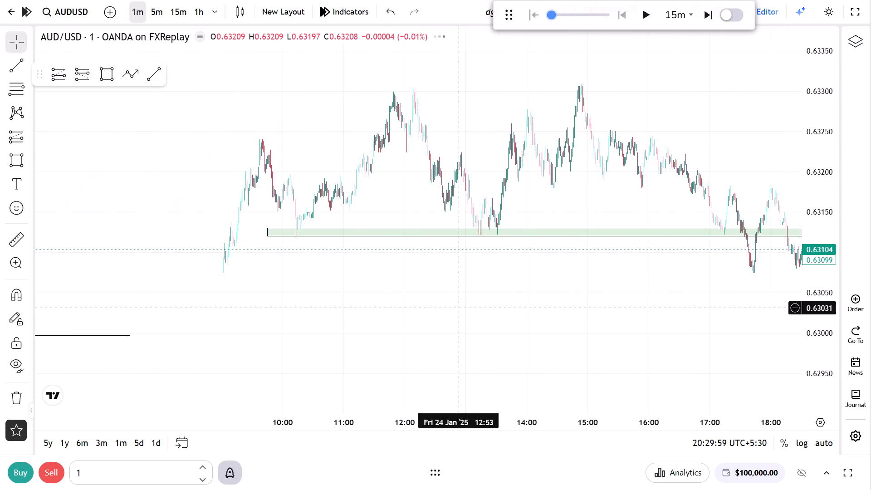
left_click_drag(469, 307, 604, 320)
left_click_drag(818, 354, 817, 191)
scroll(470, 339, "up", 6)
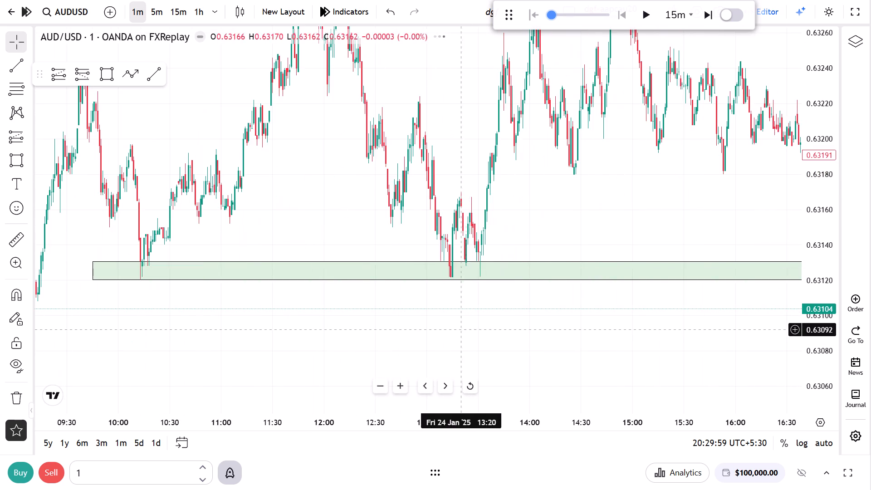
scroll(380, 333, "up", 3)
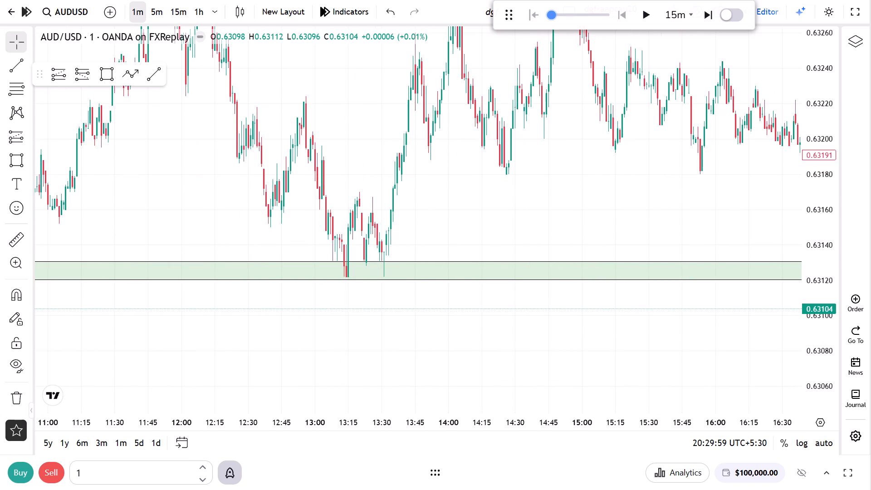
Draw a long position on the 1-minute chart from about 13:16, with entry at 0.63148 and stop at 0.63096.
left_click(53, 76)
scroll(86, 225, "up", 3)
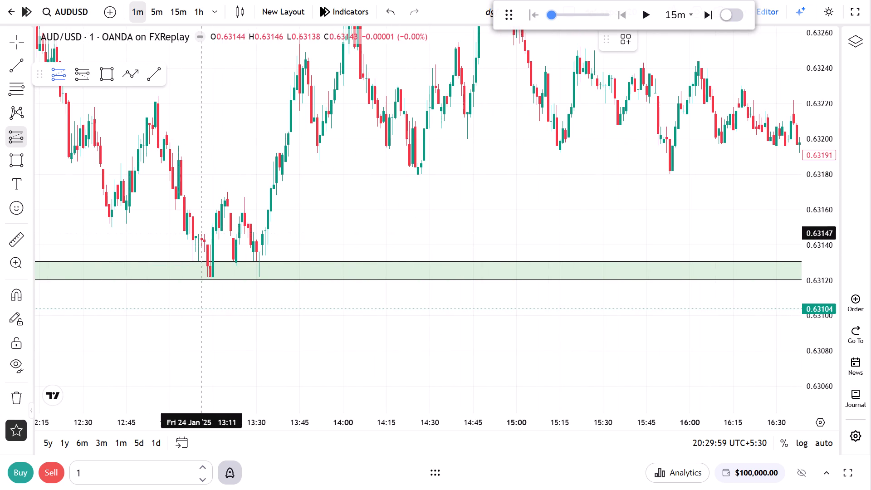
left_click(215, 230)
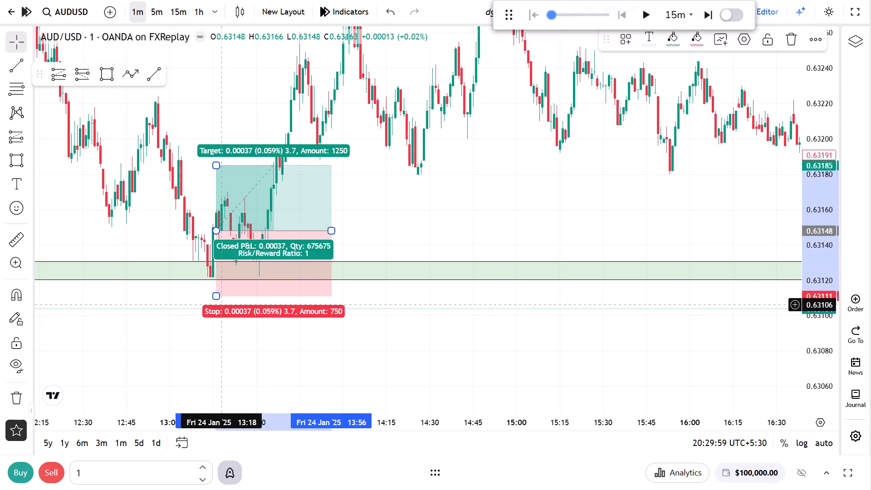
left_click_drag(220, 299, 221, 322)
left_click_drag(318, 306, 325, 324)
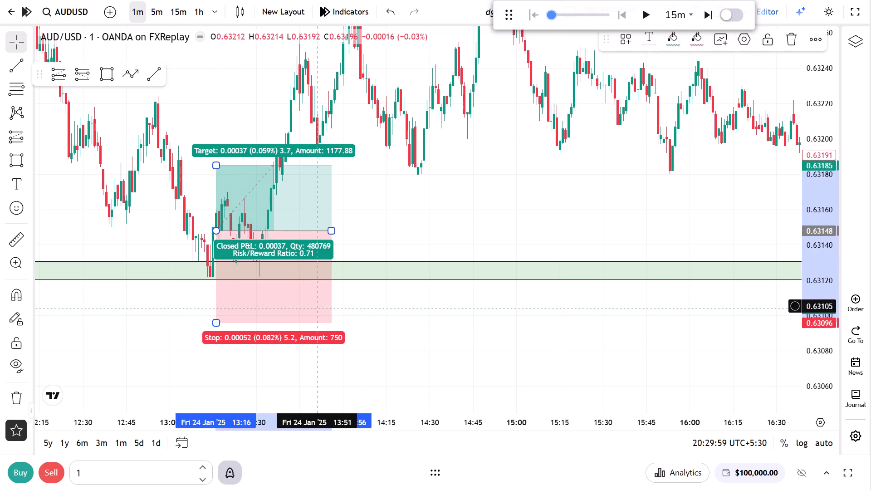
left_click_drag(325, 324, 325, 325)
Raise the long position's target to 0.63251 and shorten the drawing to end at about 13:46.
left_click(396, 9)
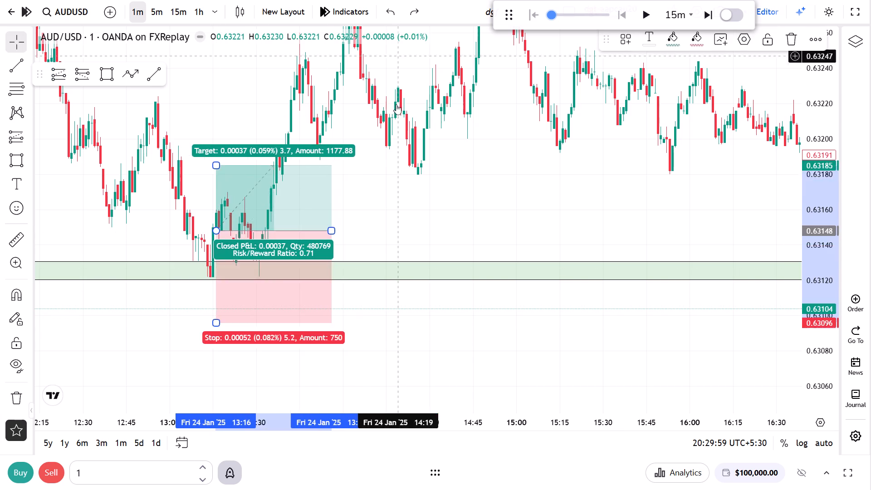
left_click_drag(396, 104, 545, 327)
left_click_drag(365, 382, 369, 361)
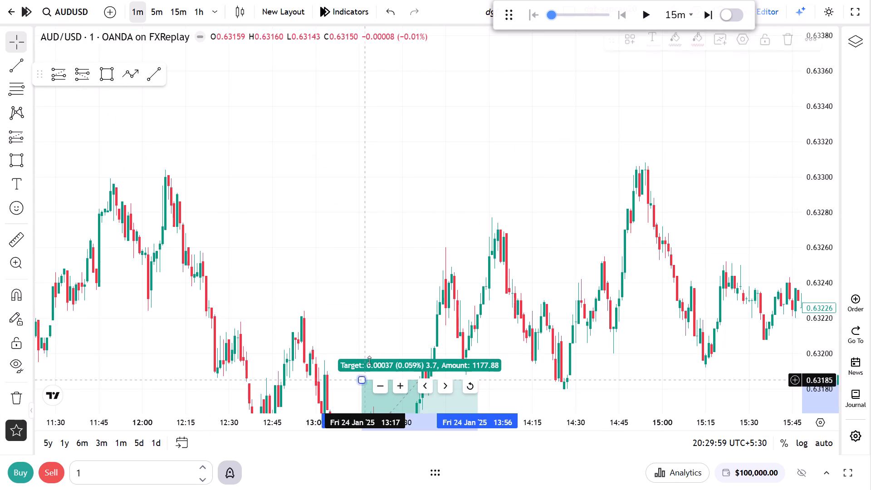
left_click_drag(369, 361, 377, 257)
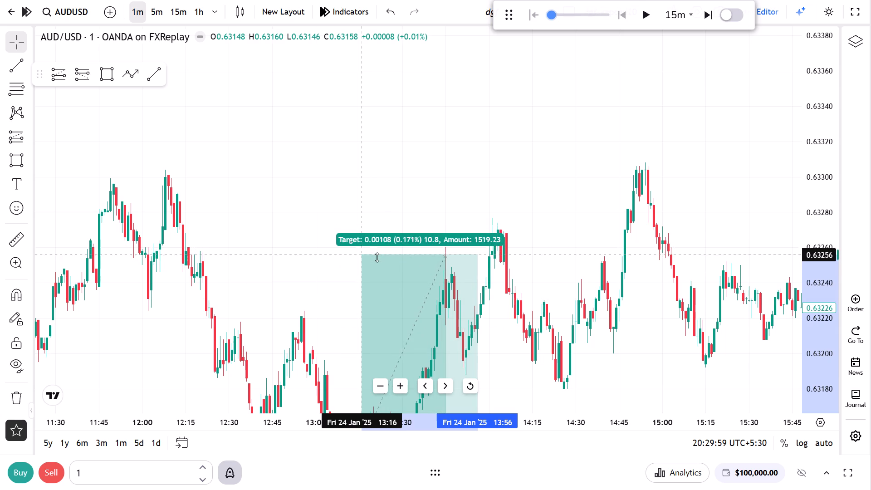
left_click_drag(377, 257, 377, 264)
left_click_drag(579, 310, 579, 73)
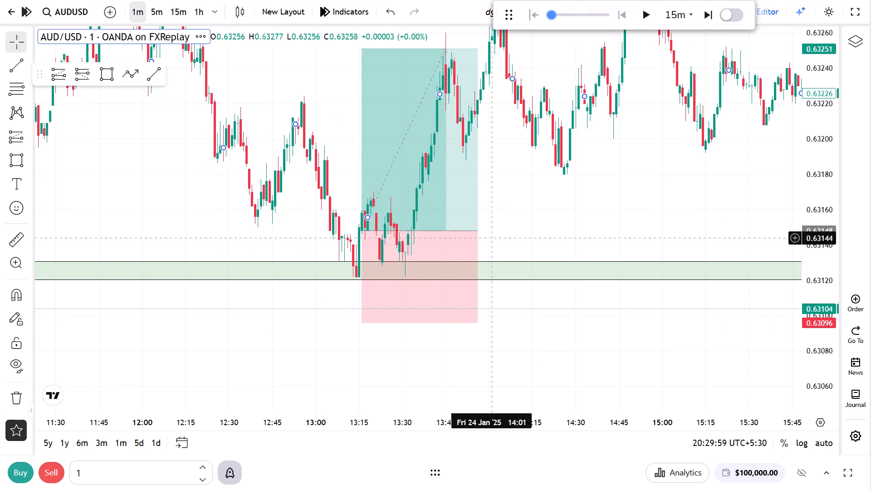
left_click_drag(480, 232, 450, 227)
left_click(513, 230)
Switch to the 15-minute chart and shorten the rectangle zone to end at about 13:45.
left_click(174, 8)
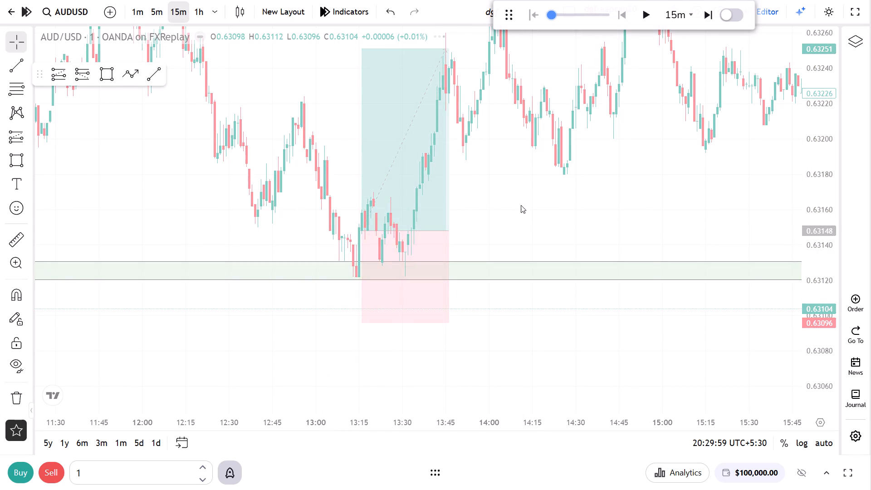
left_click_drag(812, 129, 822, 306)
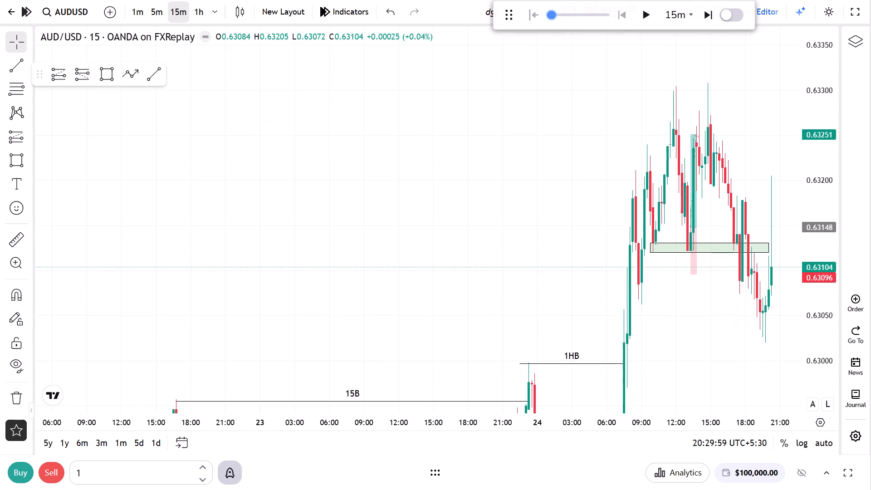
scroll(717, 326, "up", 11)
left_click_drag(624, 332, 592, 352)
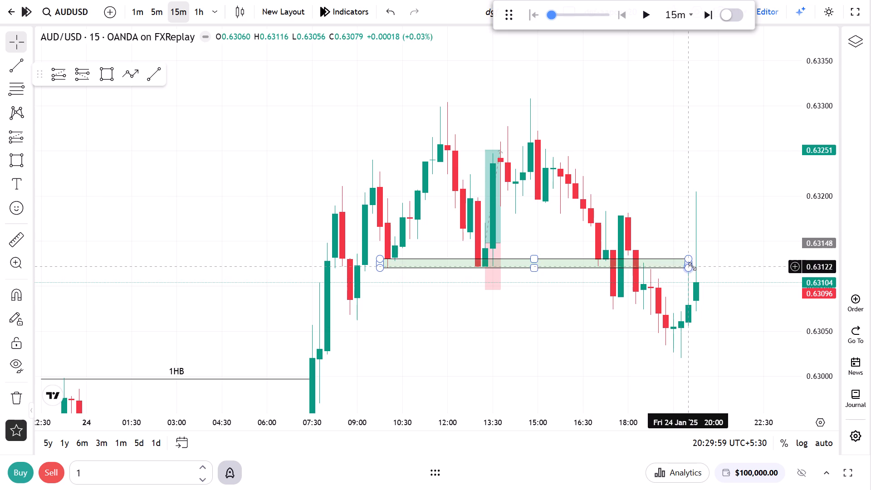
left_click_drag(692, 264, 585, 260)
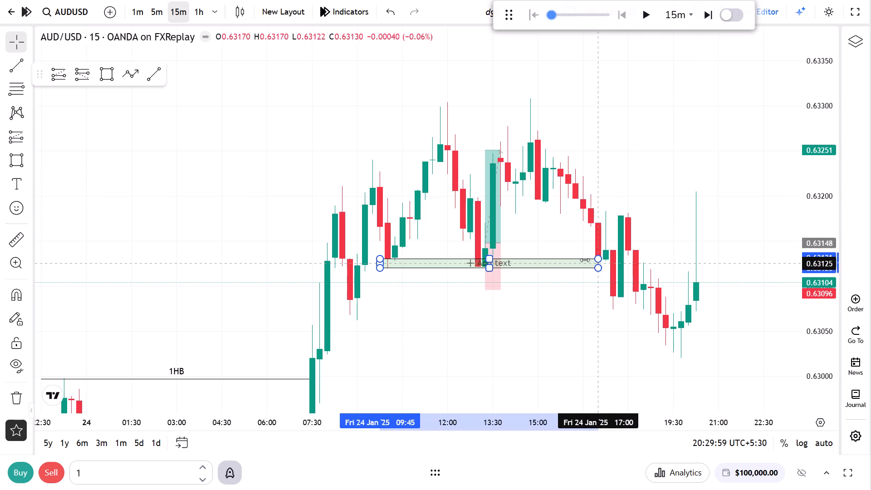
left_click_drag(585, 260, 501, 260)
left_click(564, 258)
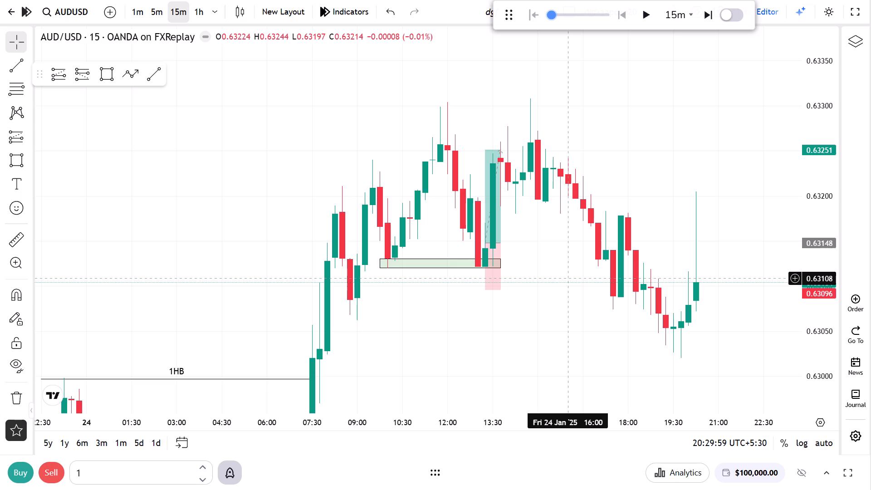
Examine the rectangle zone and the long position against the candles on the 1-hour chart.
left_click(201, 11)
scroll(675, 297, "up", 4)
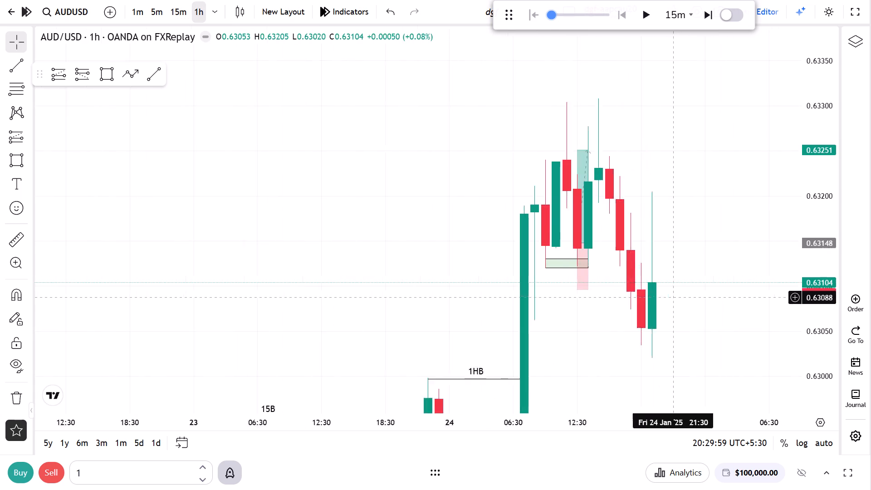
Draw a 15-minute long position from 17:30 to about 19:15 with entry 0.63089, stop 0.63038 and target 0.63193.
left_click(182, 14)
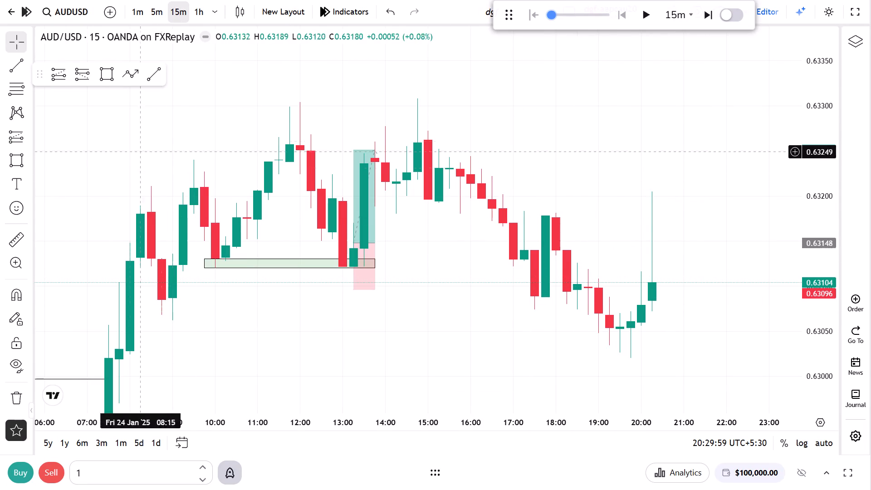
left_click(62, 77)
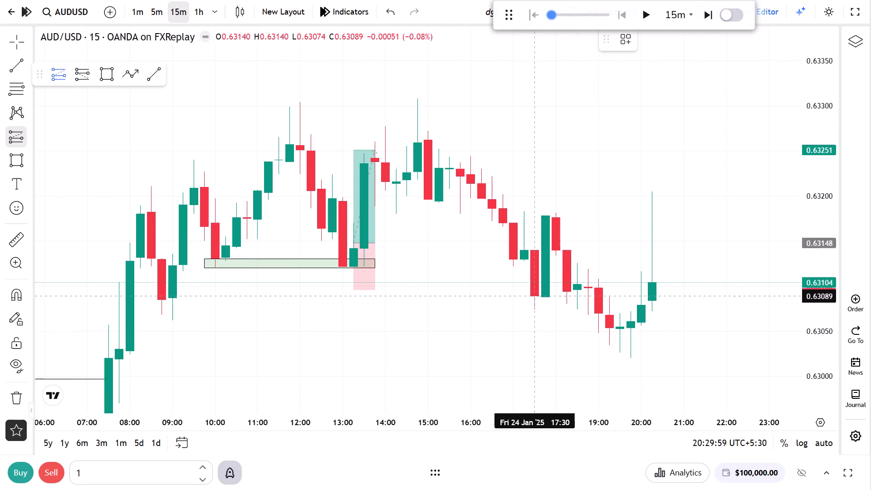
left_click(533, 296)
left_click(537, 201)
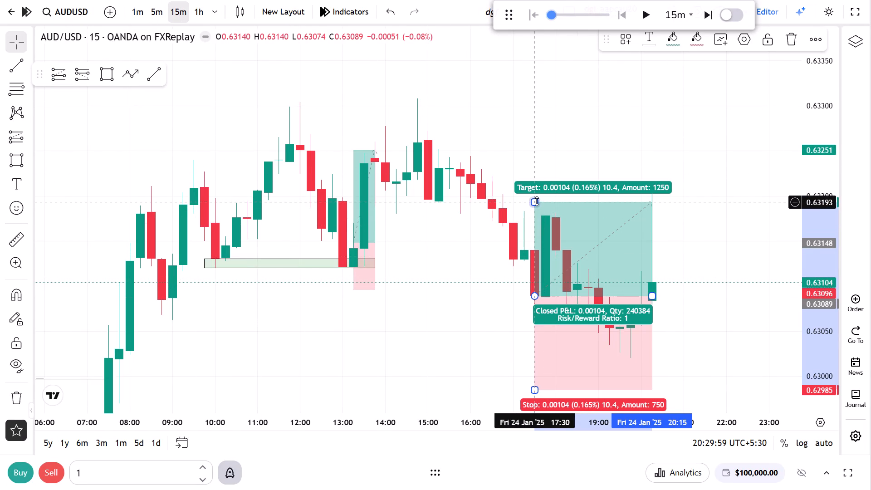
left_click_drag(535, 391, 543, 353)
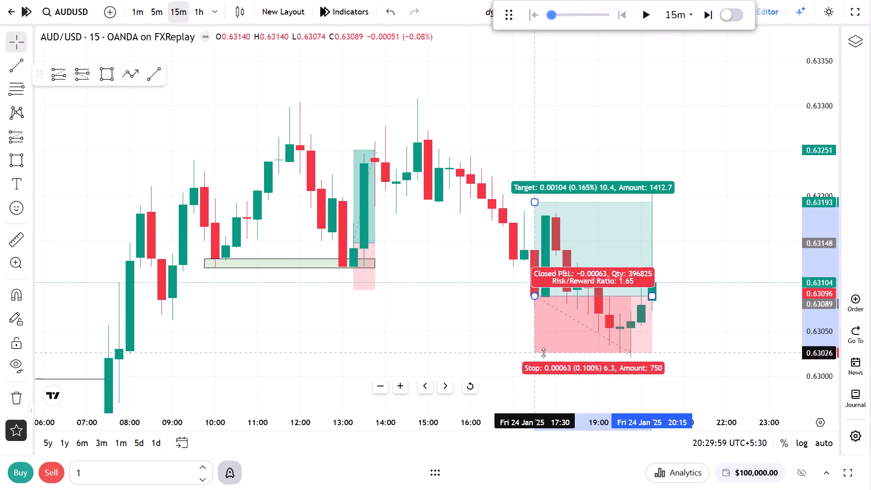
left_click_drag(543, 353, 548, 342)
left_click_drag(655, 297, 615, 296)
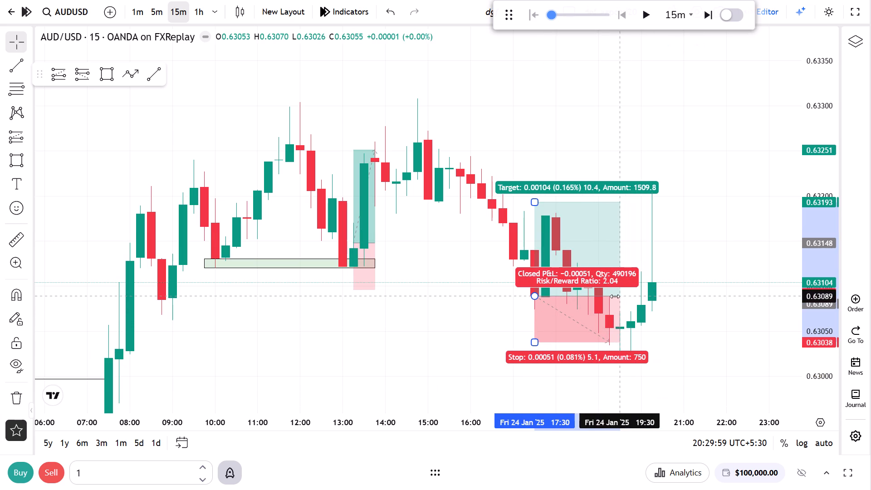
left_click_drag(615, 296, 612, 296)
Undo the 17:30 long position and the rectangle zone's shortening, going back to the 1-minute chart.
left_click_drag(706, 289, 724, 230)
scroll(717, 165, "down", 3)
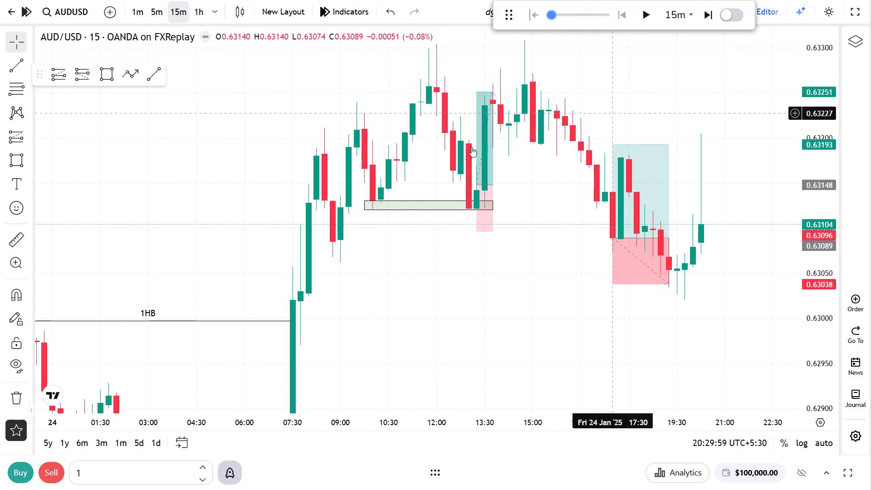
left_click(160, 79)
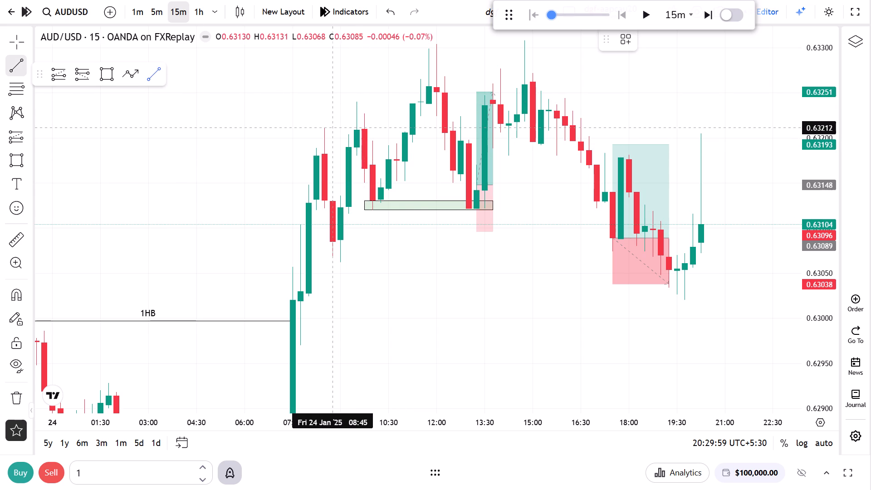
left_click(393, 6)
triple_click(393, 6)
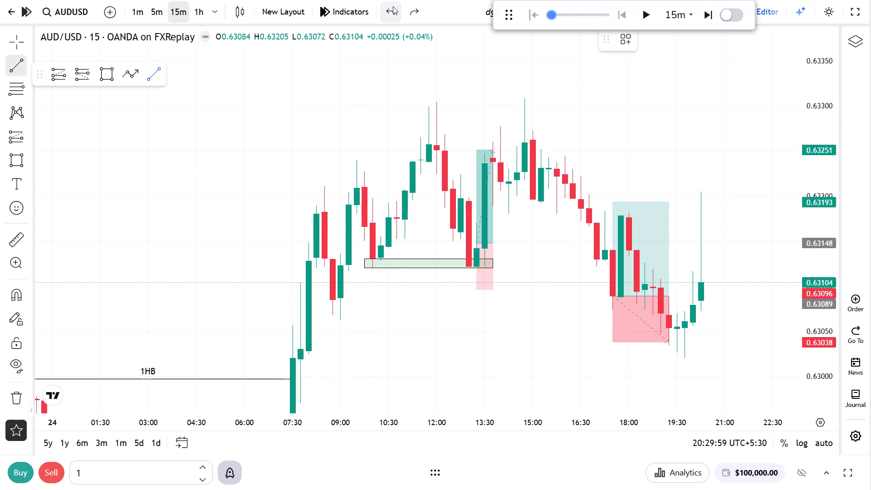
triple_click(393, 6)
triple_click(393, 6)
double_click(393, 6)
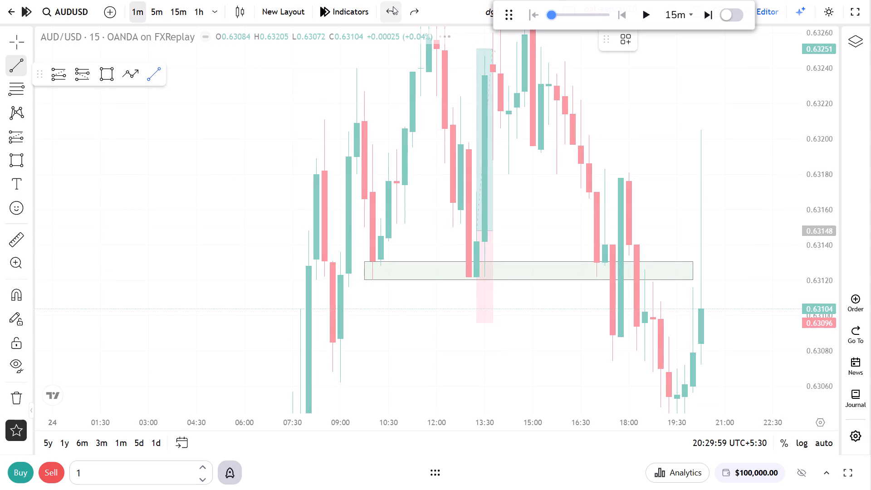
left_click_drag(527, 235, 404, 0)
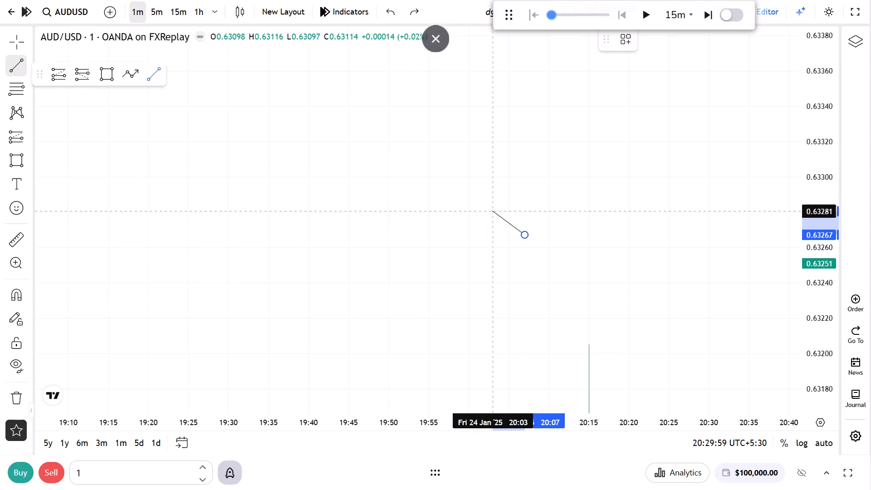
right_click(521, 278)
Undo the 13:16 long position, the rectangle zone's move and narrowing, and the deletion of the earlier long position.
left_click_drag(822, 106, 807, 330)
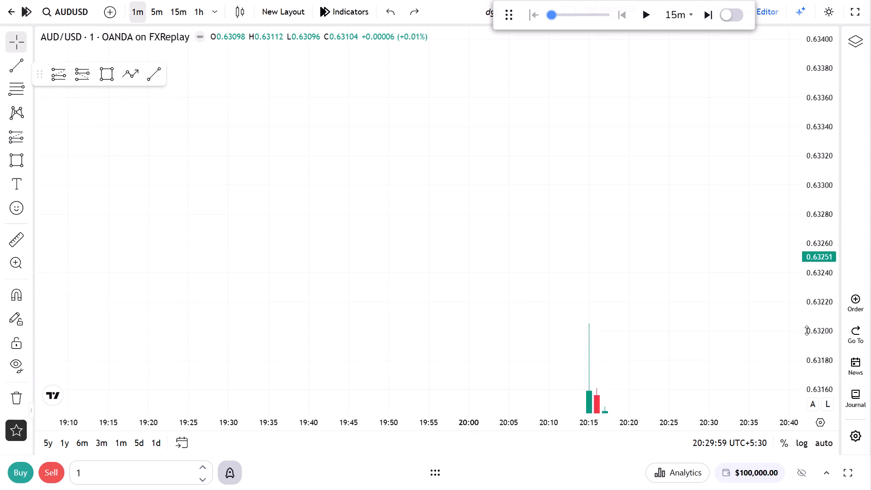
left_click_drag(807, 330, 802, 333)
left_click_drag(682, 322, 588, 160)
scroll(573, 236, "down", 20)
scroll(573, 236, "down", 1)
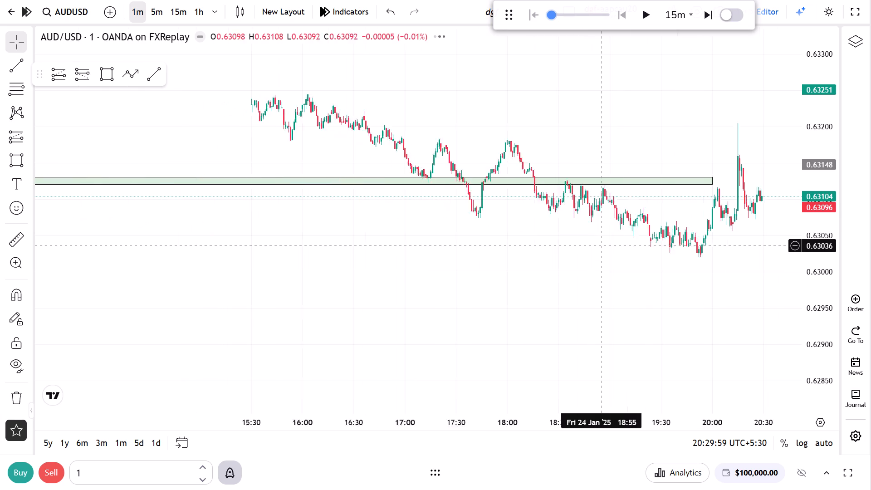
scroll(603, 245, "down", 11)
left_click_drag(582, 225, 606, 308)
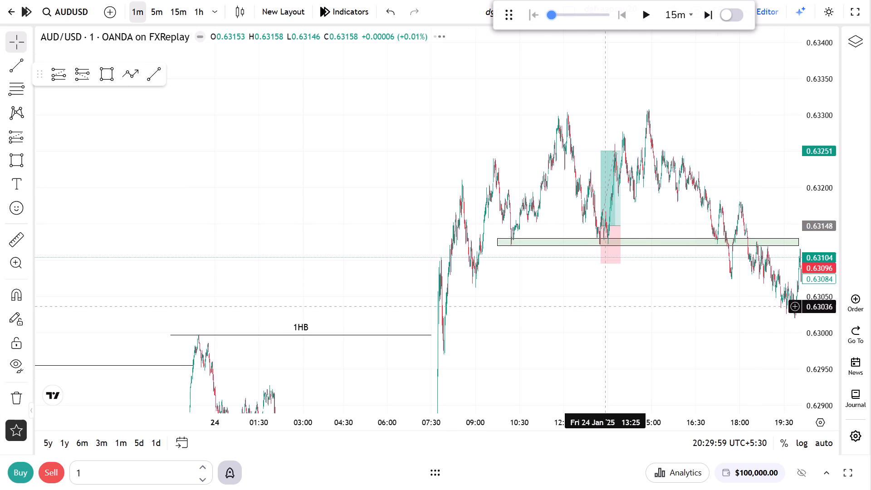
left_click(388, 13)
triple_click(388, 13)
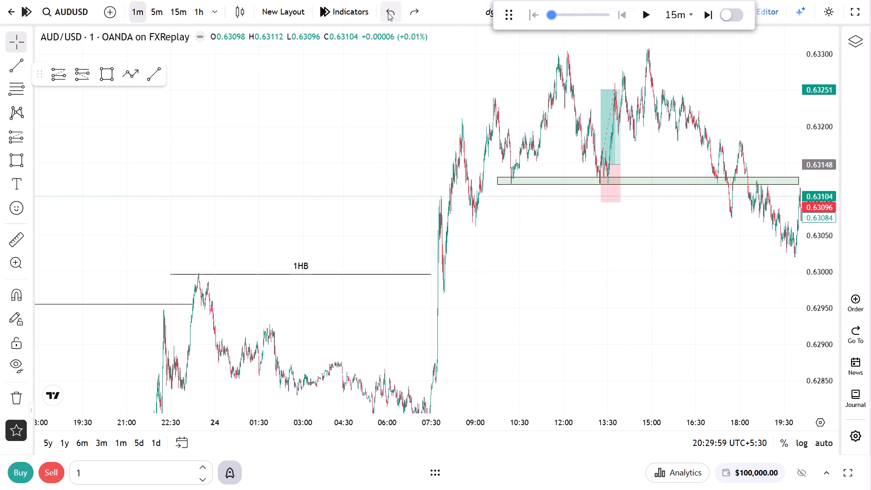
double_click(388, 13)
triple_click(388, 13)
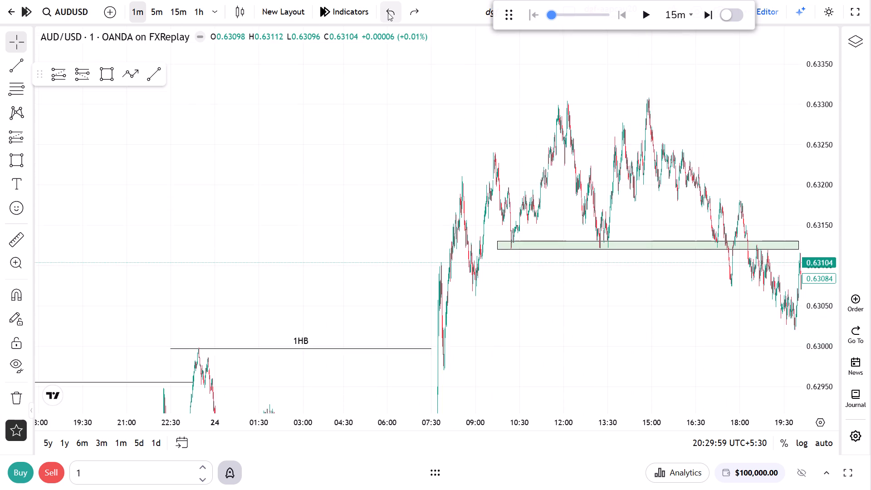
triple_click(388, 13)
left_click(388, 13)
triple_click(388, 13)
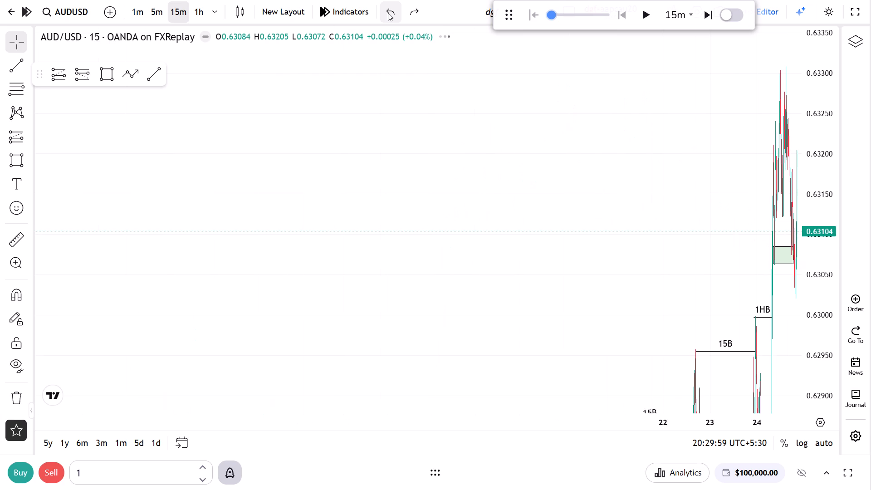
double_click(388, 13)
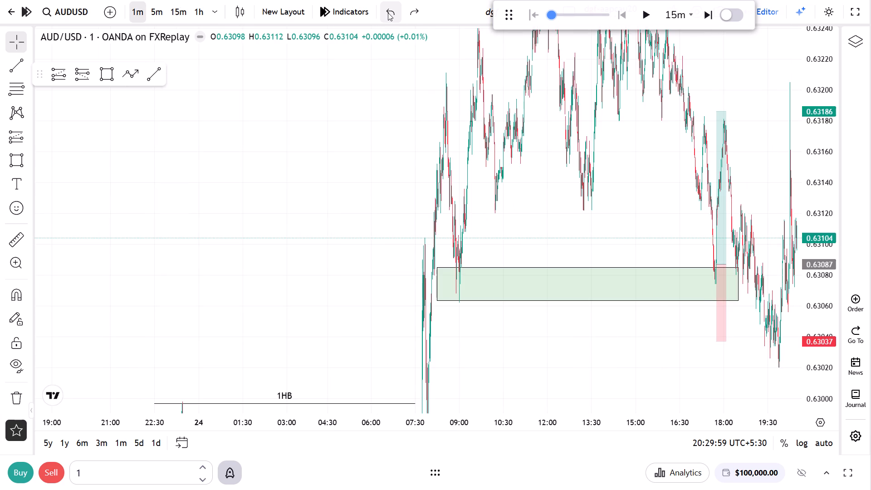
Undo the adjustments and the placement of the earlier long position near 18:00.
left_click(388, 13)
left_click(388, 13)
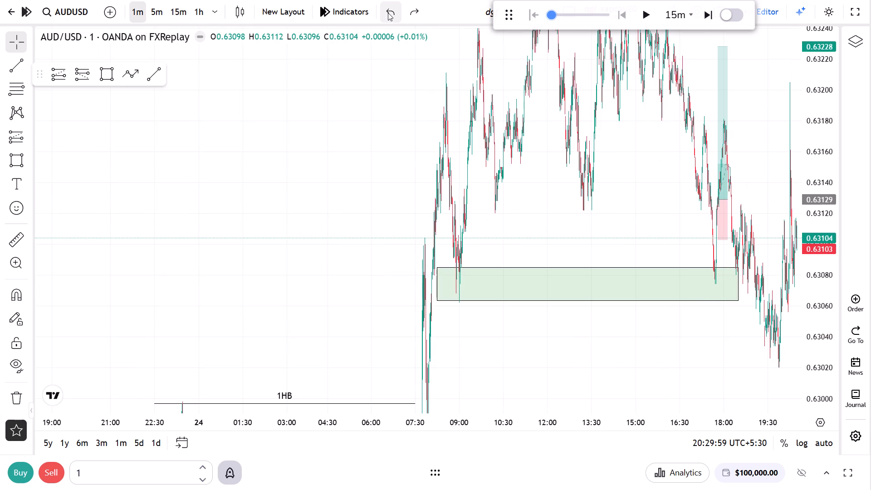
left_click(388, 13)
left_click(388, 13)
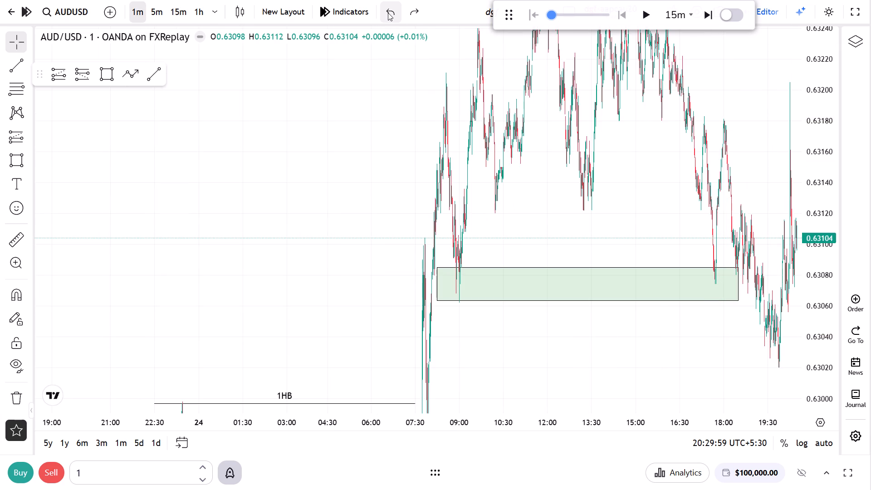
Redo the earlier long position with entry 0.63087, stop 0.63037 and target 0.63186, extended to about 19:35.
double_click(407, 15)
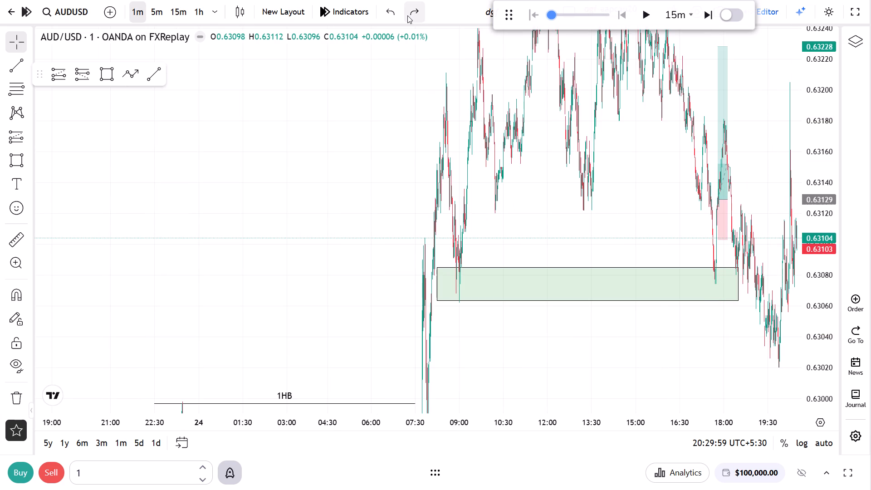
left_click(407, 15)
left_click(407, 15)
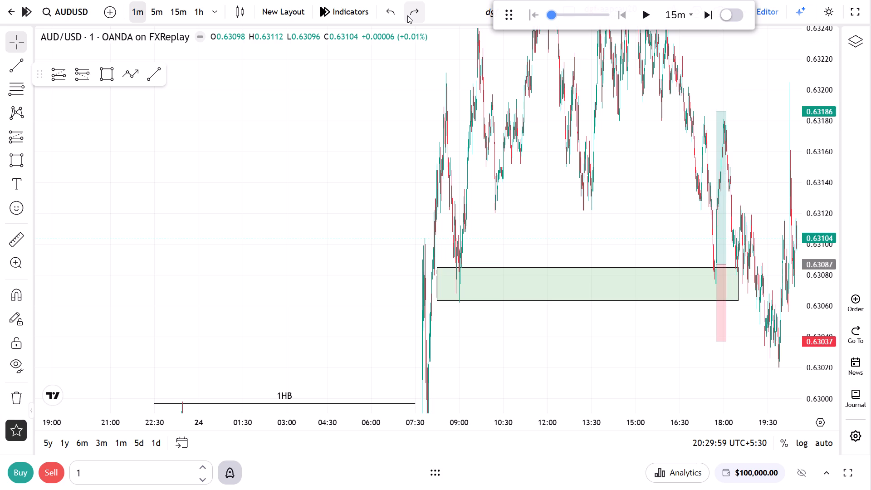
left_click(407, 15)
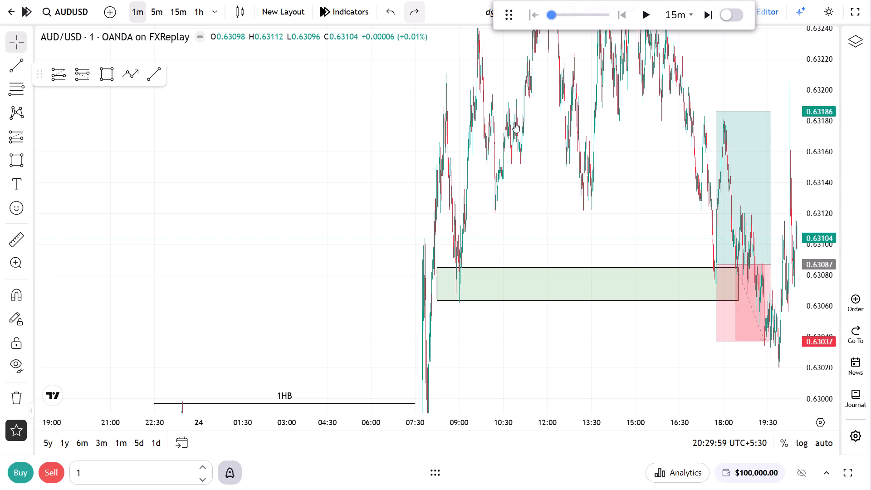
Shift the long position slightly down and earlier on the 1-minute chart, to entry 0.63085, stop 0.63035 and target 0.63184.
left_click_drag(580, 167, 353, 207)
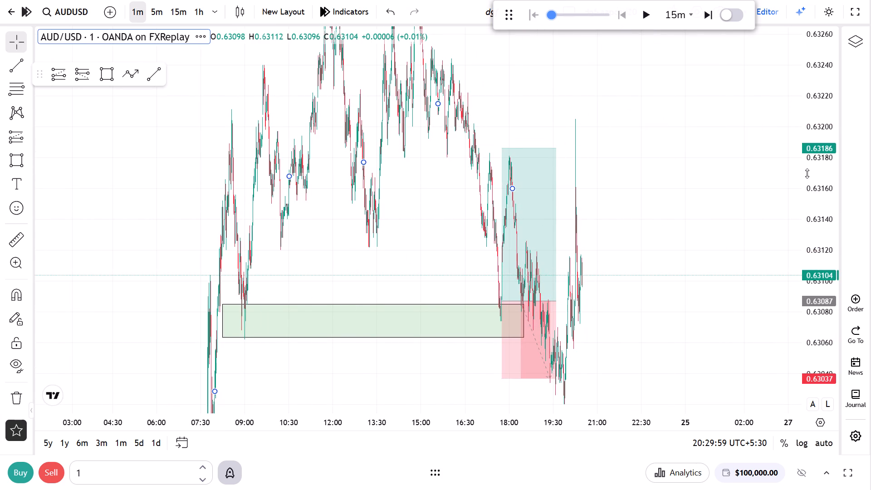
left_click_drag(817, 171, 800, 293)
left_click(618, 250)
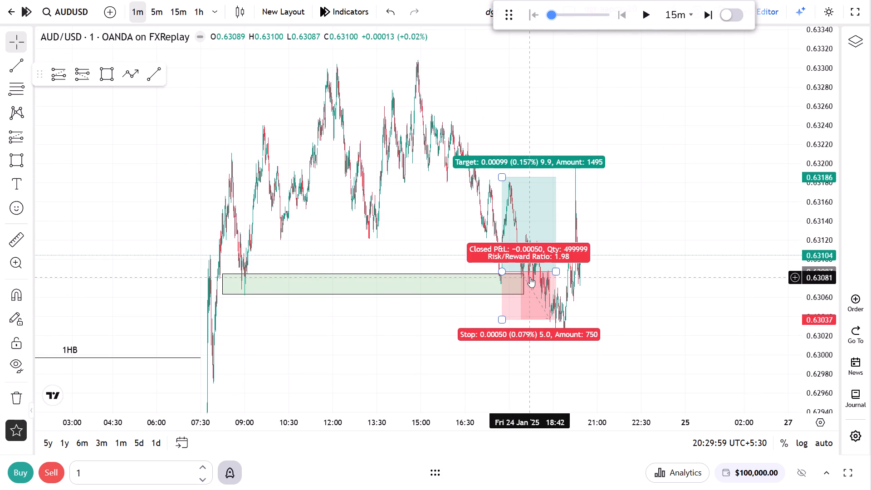
left_click(530, 284)
left_click_drag(539, 281, 535, 284)
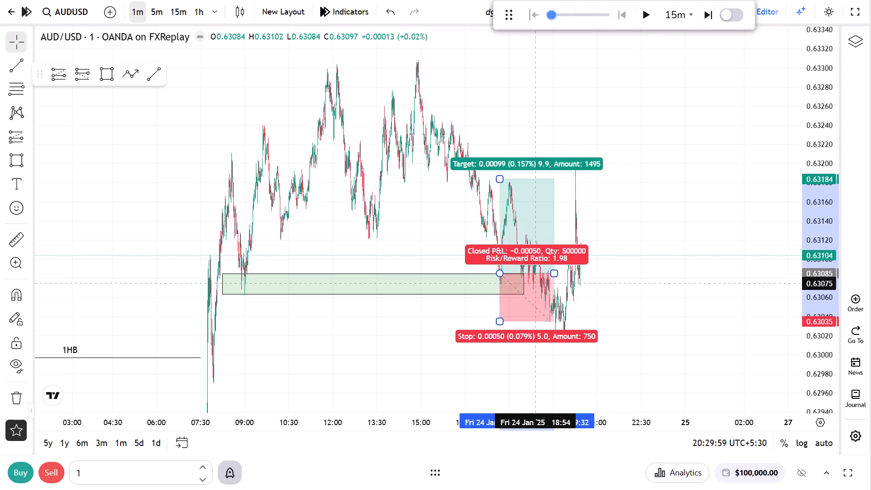
left_click_drag(535, 284, 535, 284)
left_click(618, 257)
Switch to the 15-minute chart and examine the price action around the green zone, the long position and the 1HB level.
left_click(170, 13)
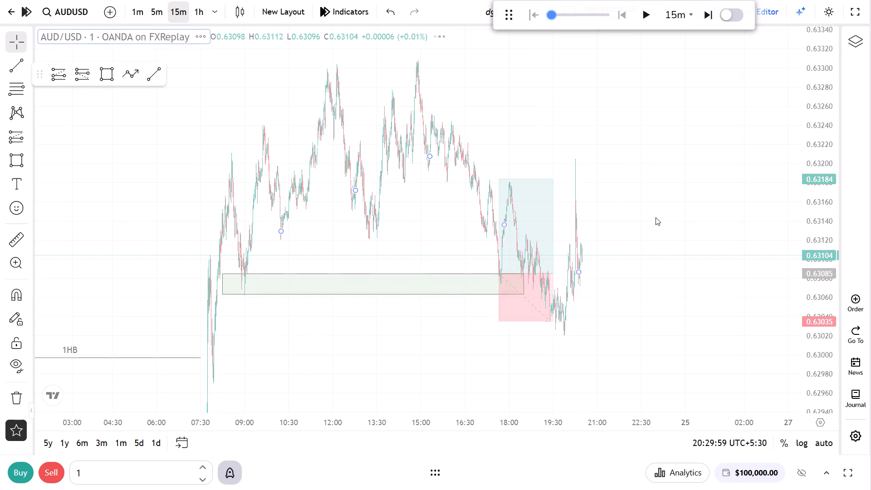
left_click_drag(821, 128, 779, 304)
scroll(611, 312, "up", 12)
left_click_drag(440, 278, 452, 279)
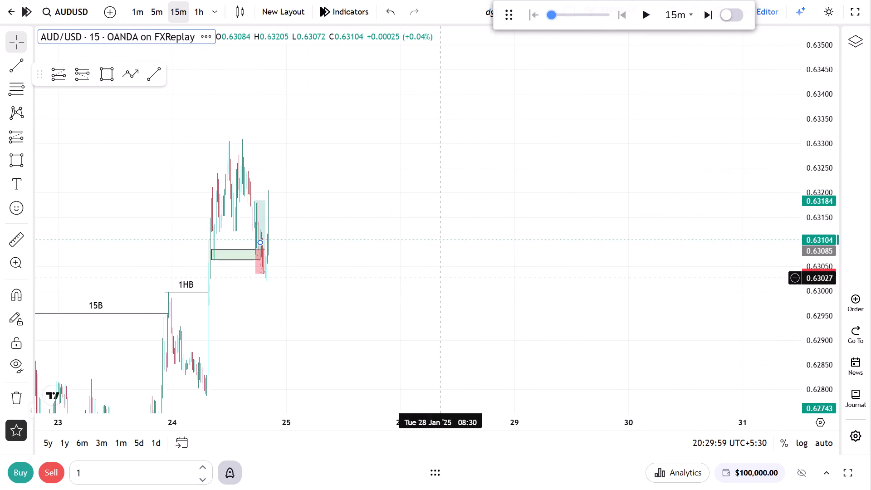
left_click_drag(452, 279, 770, 279)
scroll(626, 306, "up", 12)
left_click_drag(467, 265, 738, 270)
scroll(646, 309, "up", 9)
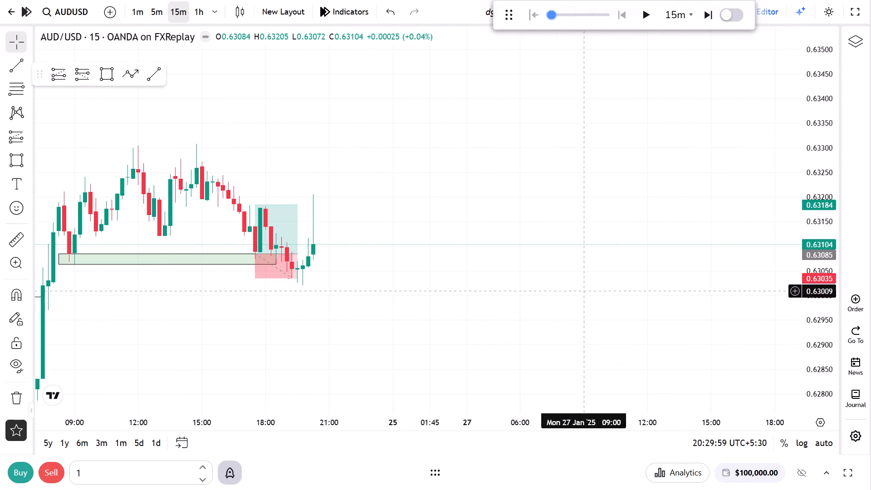
left_click_drag(489, 284, 758, 284)
left_click_drag(559, 306, 654, 301)
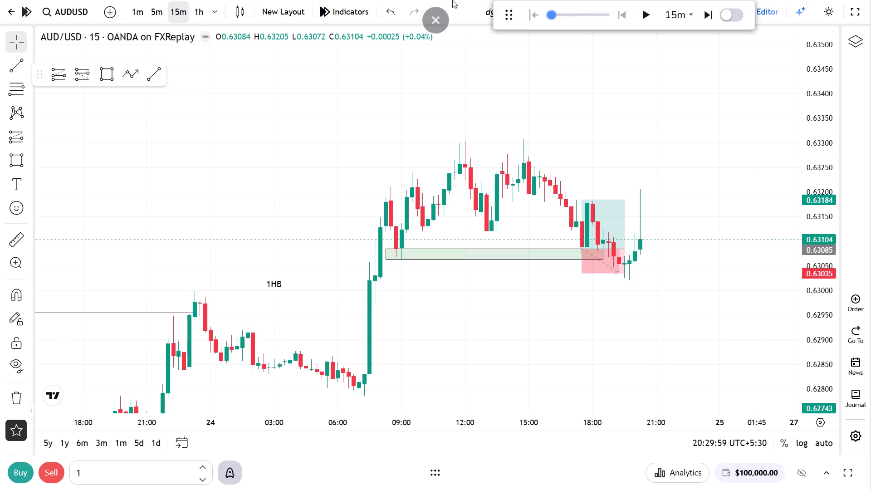
Leave full screen, switch to Loggy3 and show the recording sessions summary by month.
left_click(426, 43)
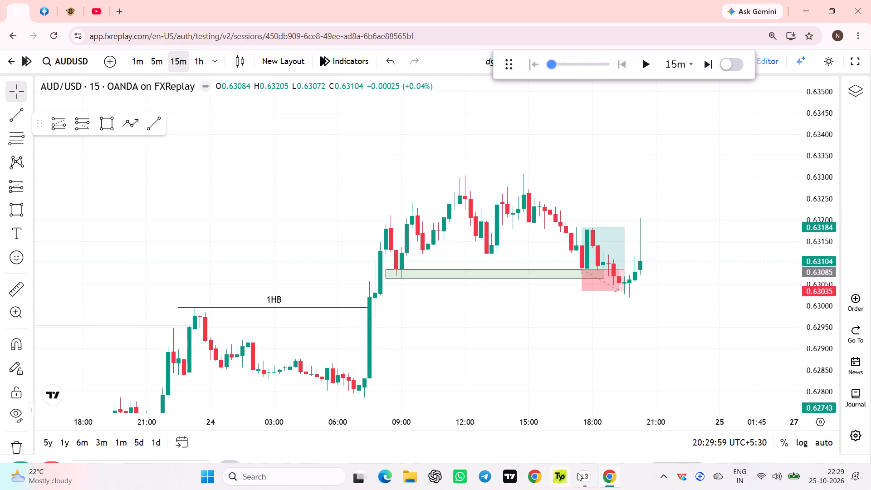
left_click(580, 474)
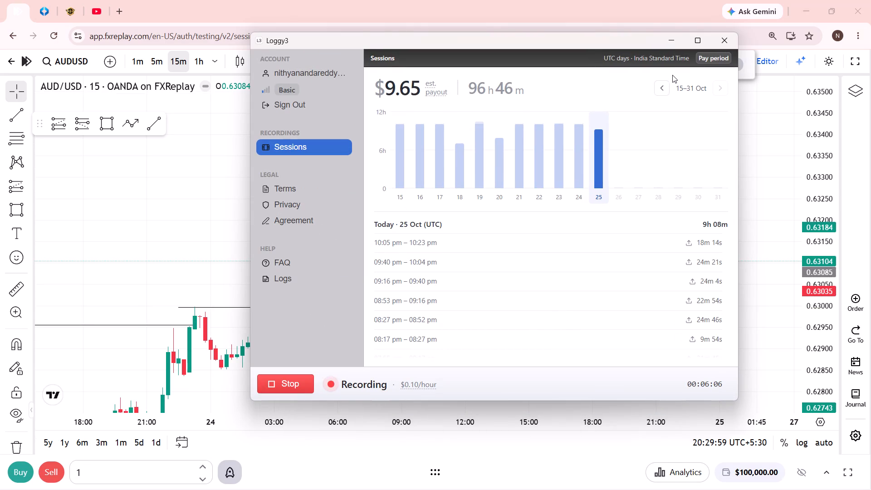
left_click(711, 54)
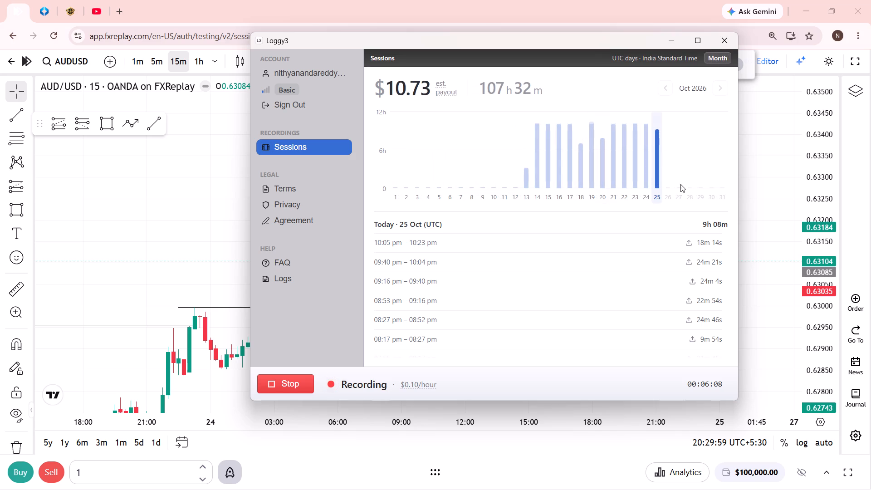
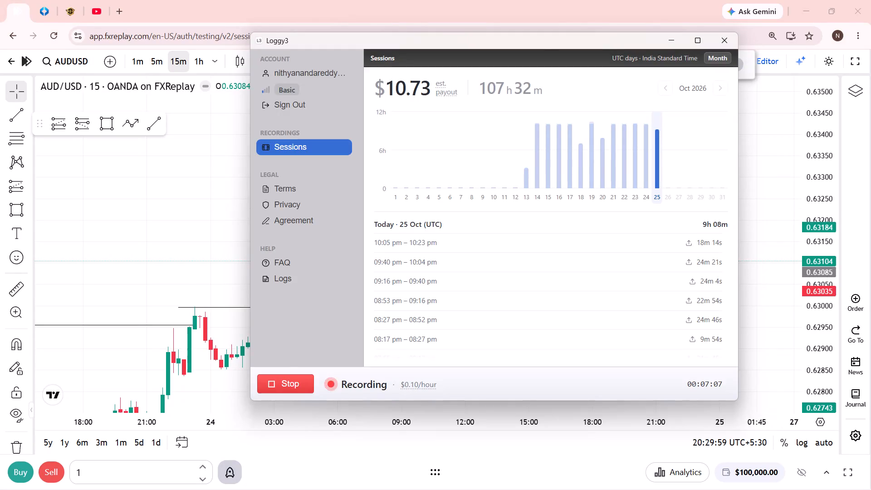
Switch back to FXReplay and play the 15-minute AUD/USD replay forward from 20:29:59, pausing around 21:29:59.
left_click(763, 233)
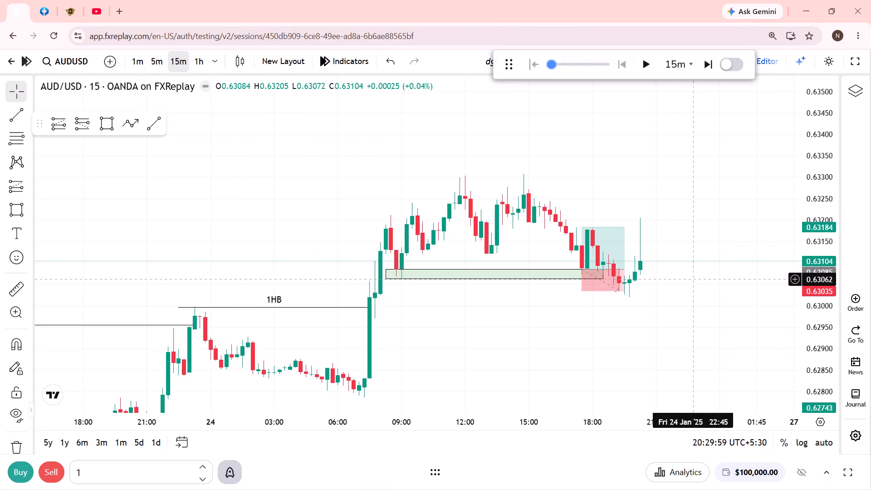
left_click(645, 63)
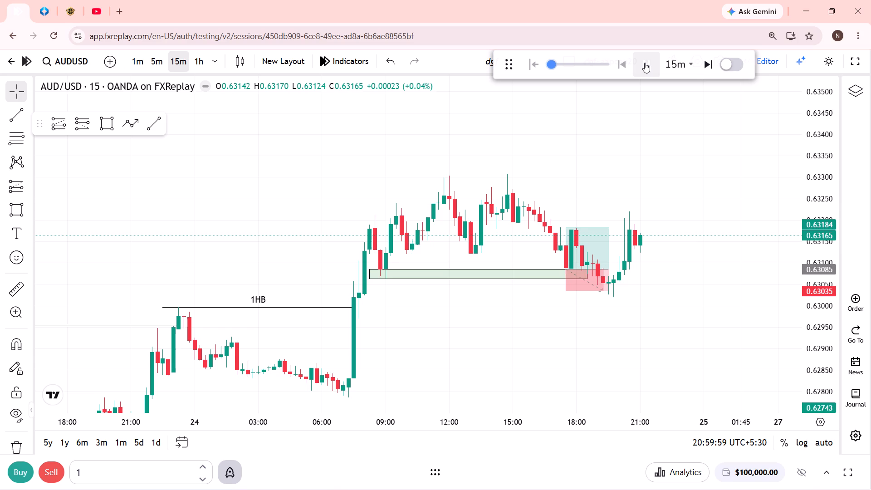
left_click(645, 63)
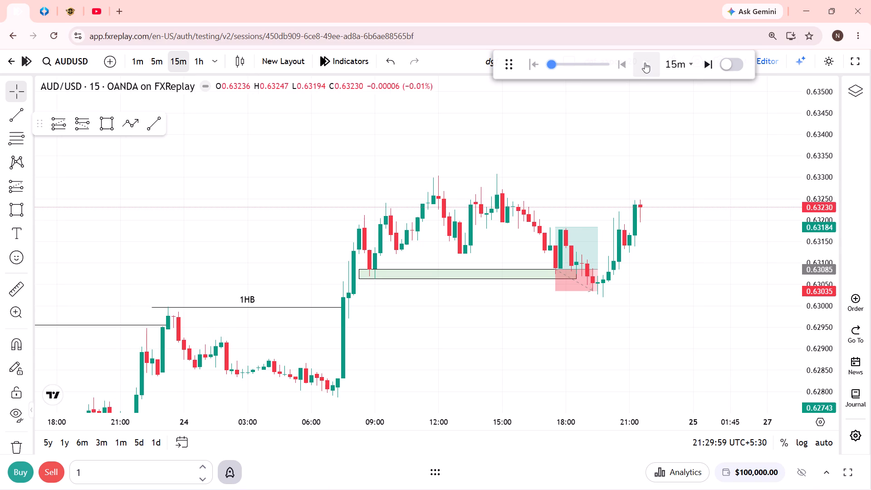
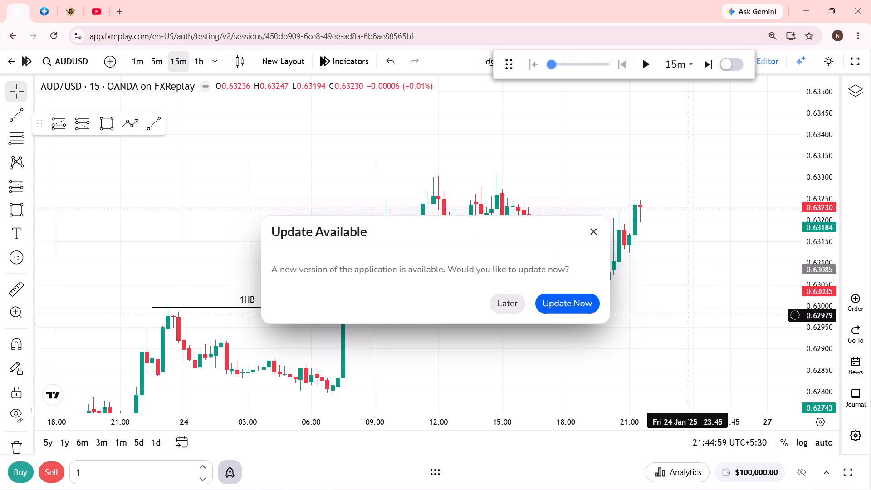
Update the application to the newly available version.
left_click(588, 305)
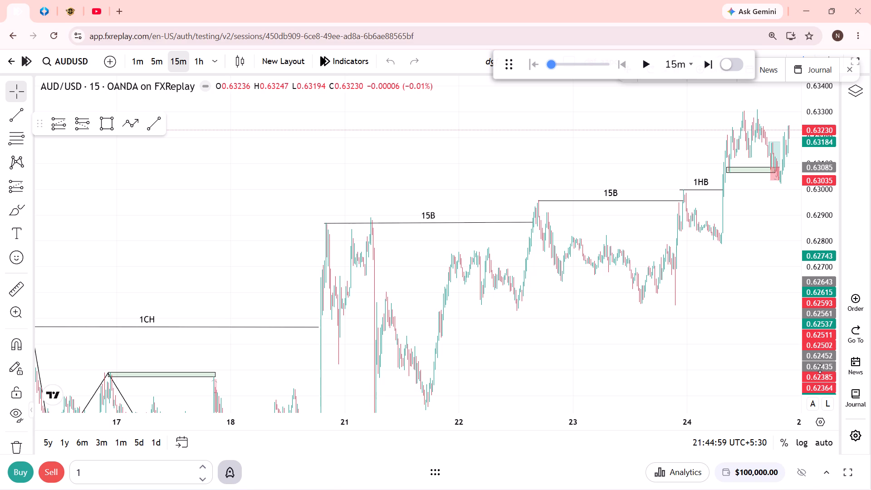
Play the 15-minute AUD/USD replay forward from 21:44:59, pausing around 02:29:59 and again around 06:44:59.
left_click_drag(719, 248, 667, 325)
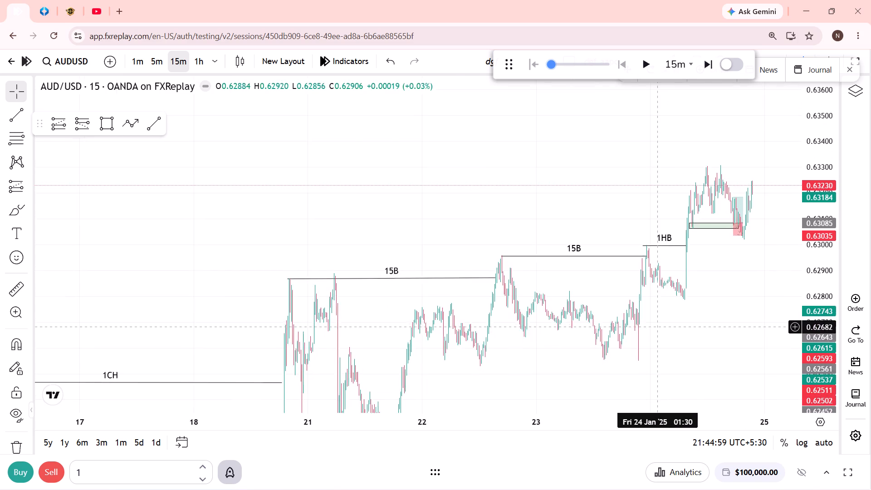
scroll(654, 328, "up", 11)
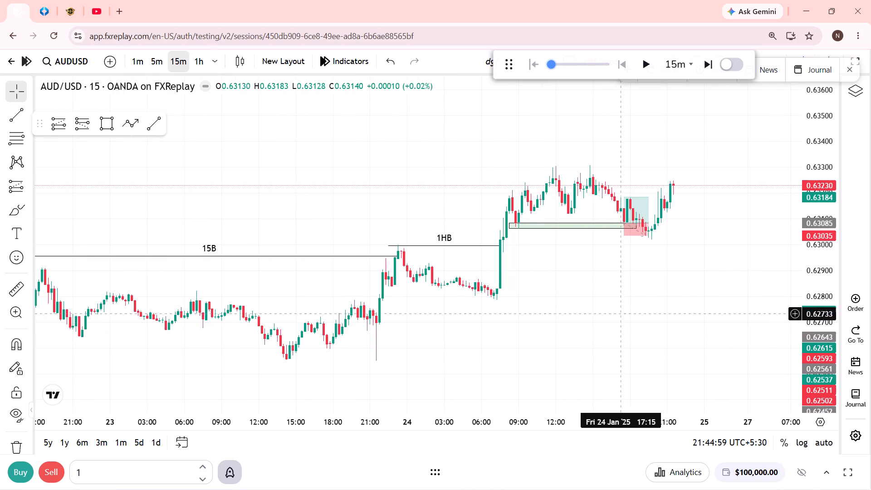
left_click_drag(821, 338, 812, 215)
left_click_drag(715, 278, 678, 315)
scroll(667, 309, "up", 3)
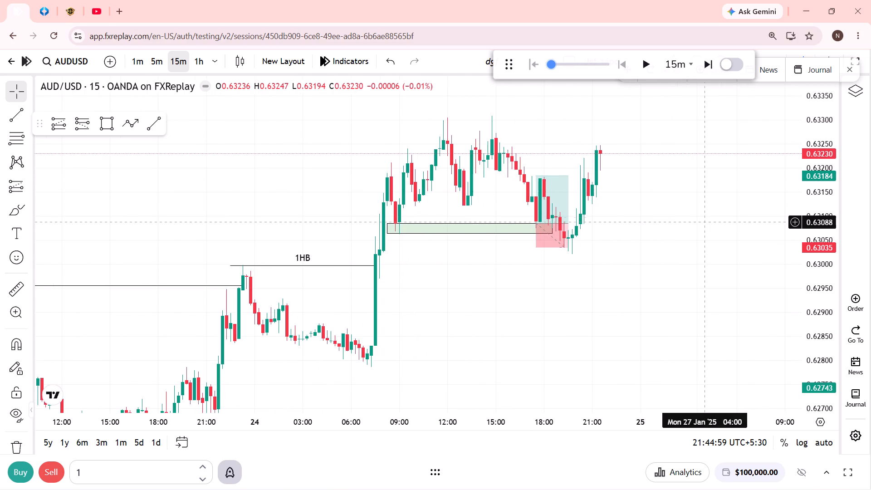
left_click(644, 71)
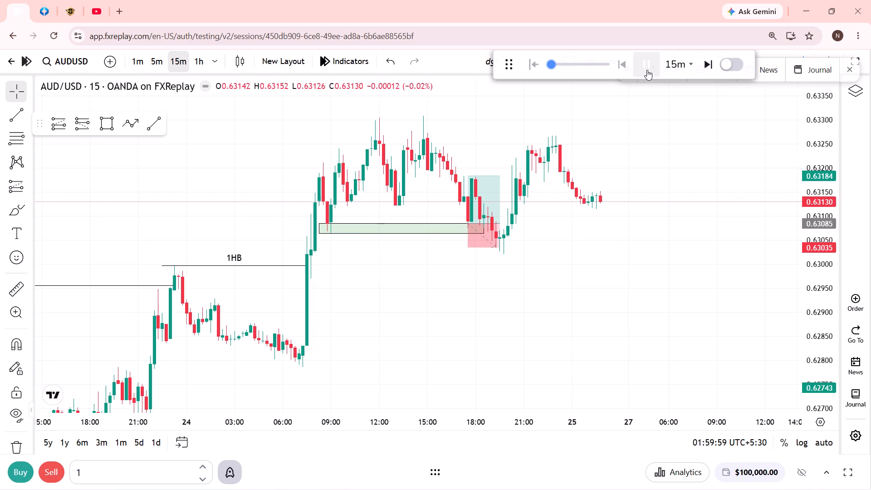
left_click(647, 70)
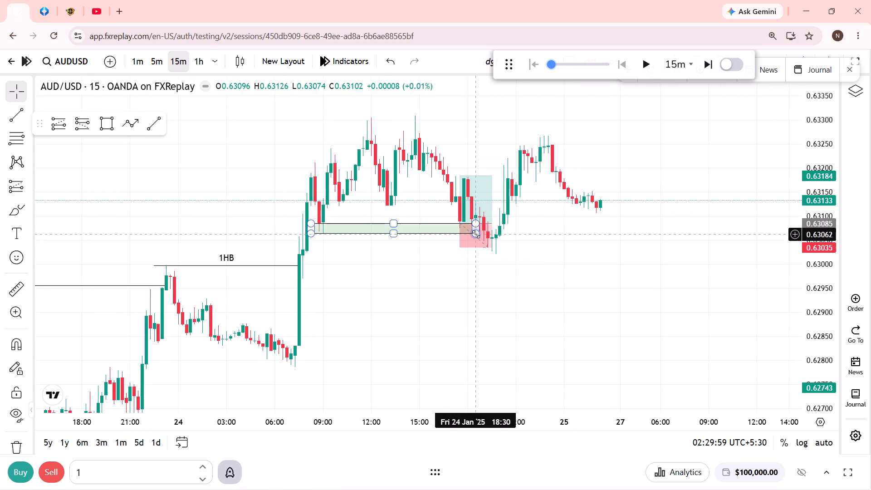
left_click(640, 67)
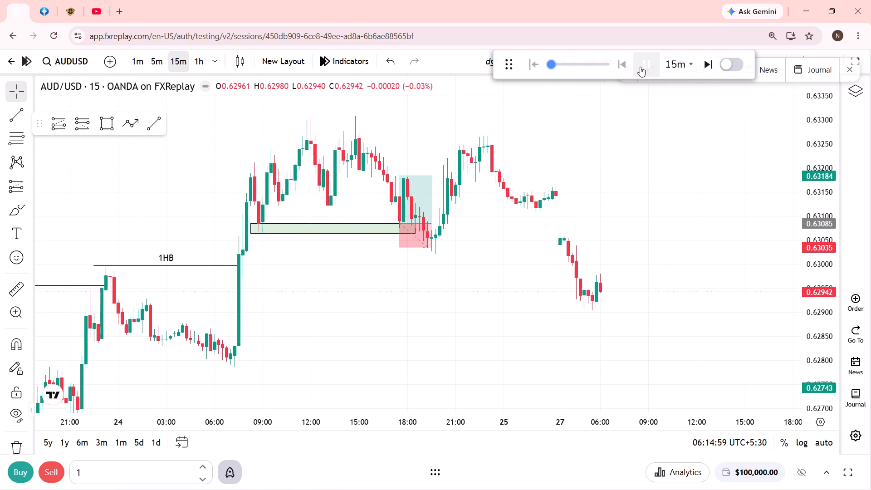
left_click(651, 64)
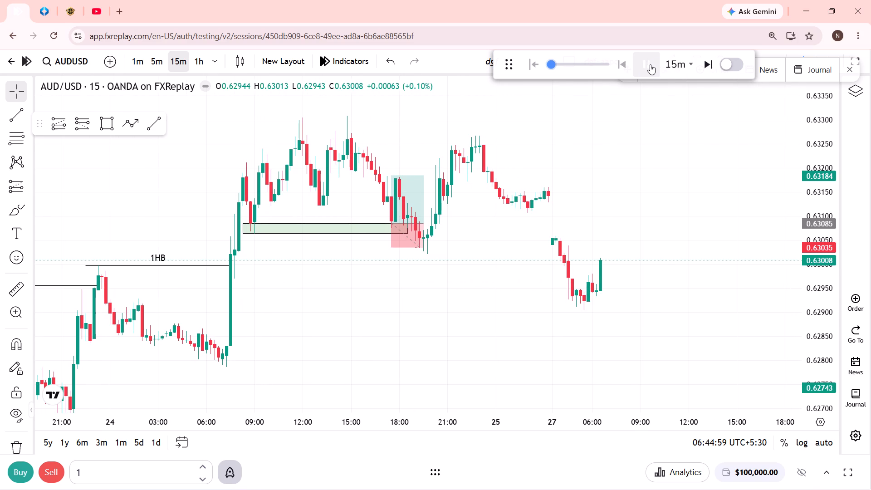
On the 1-hour chart, draw a rectangle zone from about 0.62827 to 0.6279, spanning 24 Jan 04:30 to 27 Jan 22:30.
left_click(199, 64)
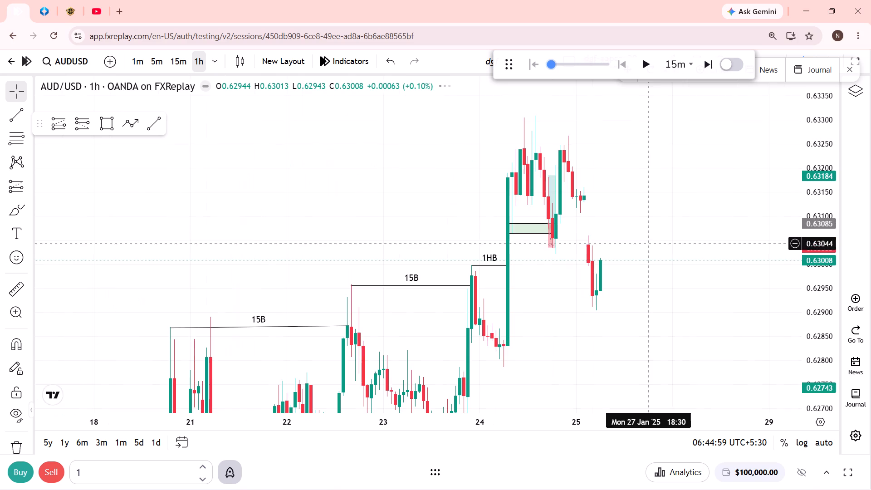
scroll(641, 246, "up", 2)
left_click_drag(638, 255, 694, 210)
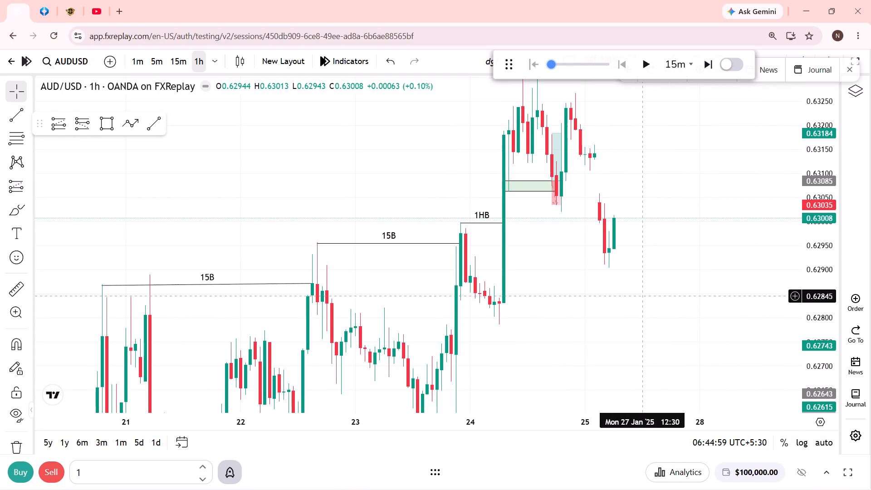
left_click_drag(641, 297, 644, 275)
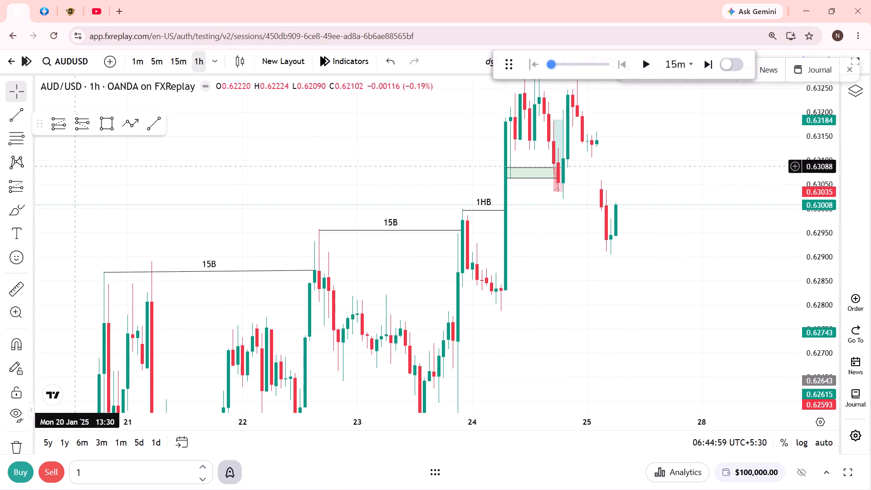
left_click(103, 131)
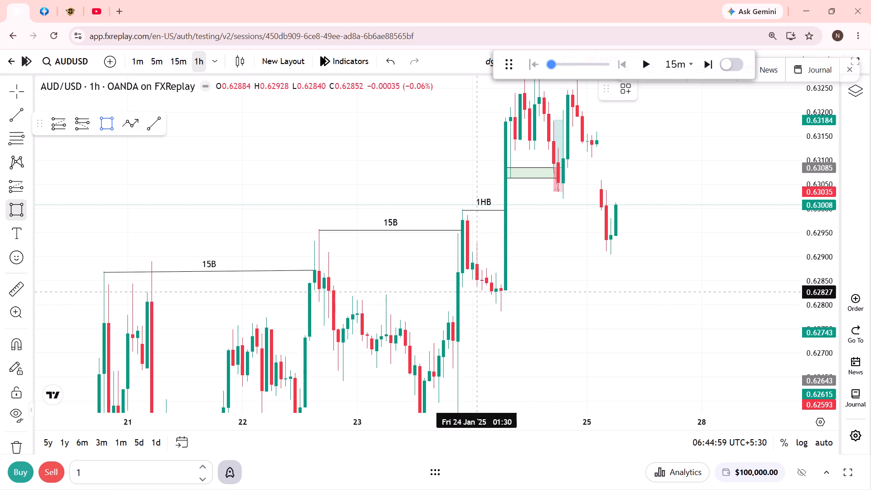
left_click(494, 292)
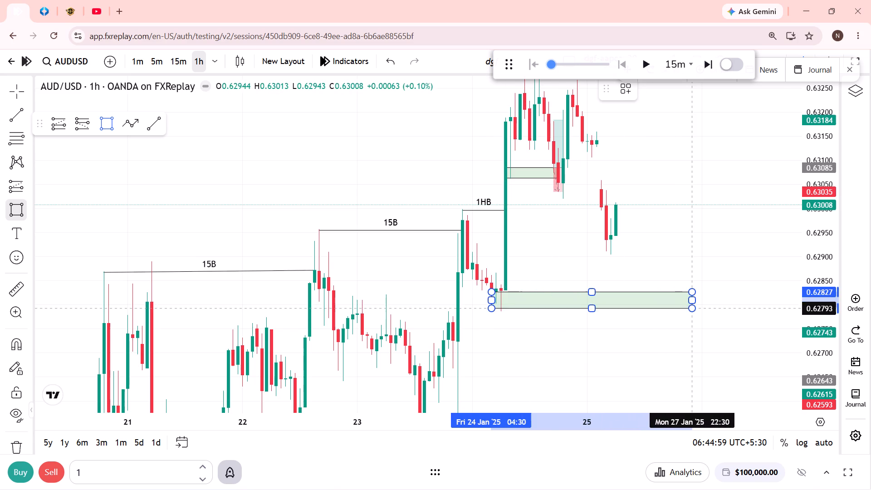
left_click(690, 311)
left_click(675, 338)
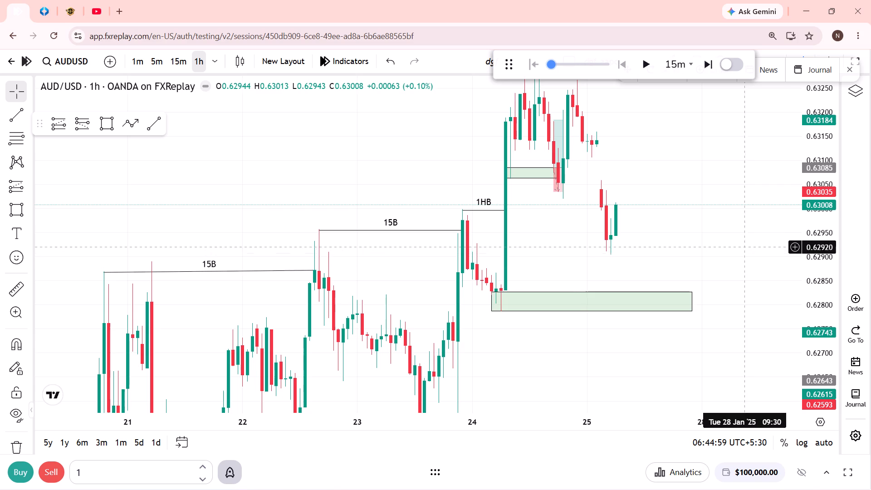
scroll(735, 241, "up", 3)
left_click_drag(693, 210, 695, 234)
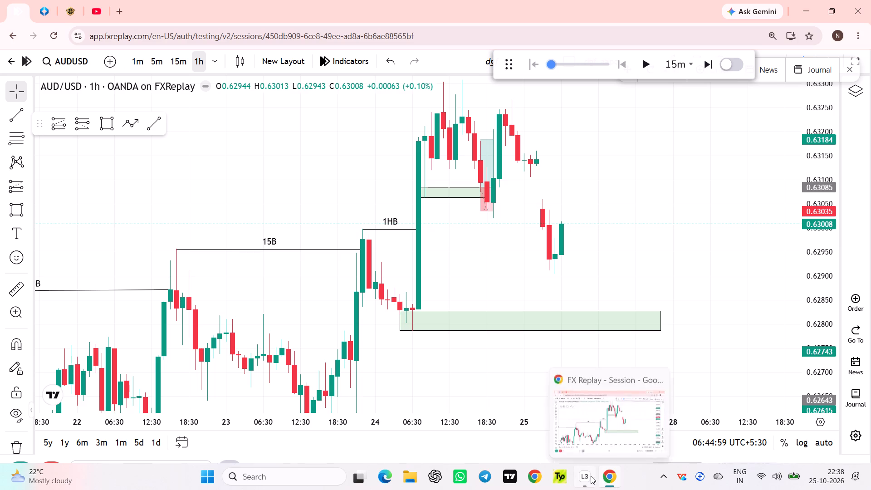
Switch to Loggy3, stop the running recording session and start a new one.
left_click(591, 476)
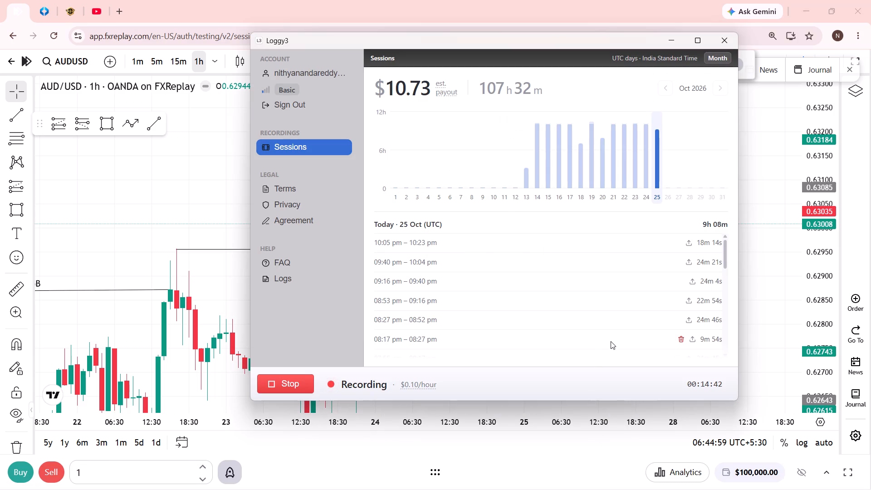
left_click(300, 380)
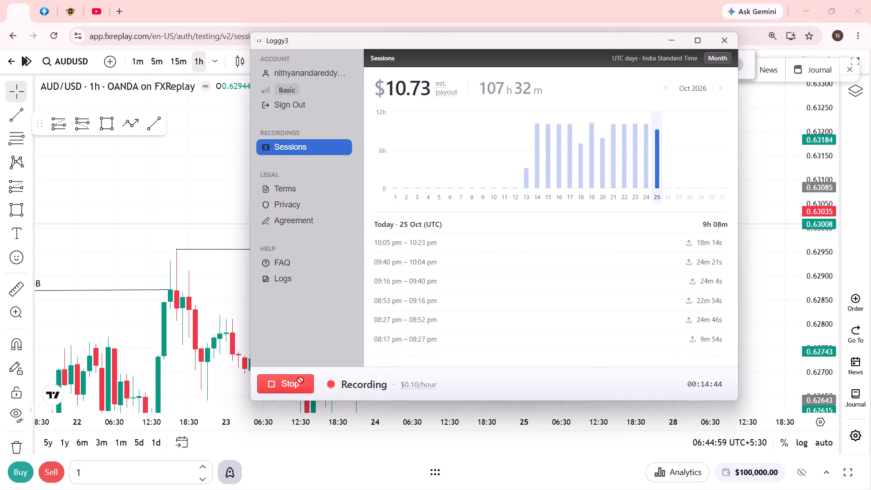
left_click(300, 380)
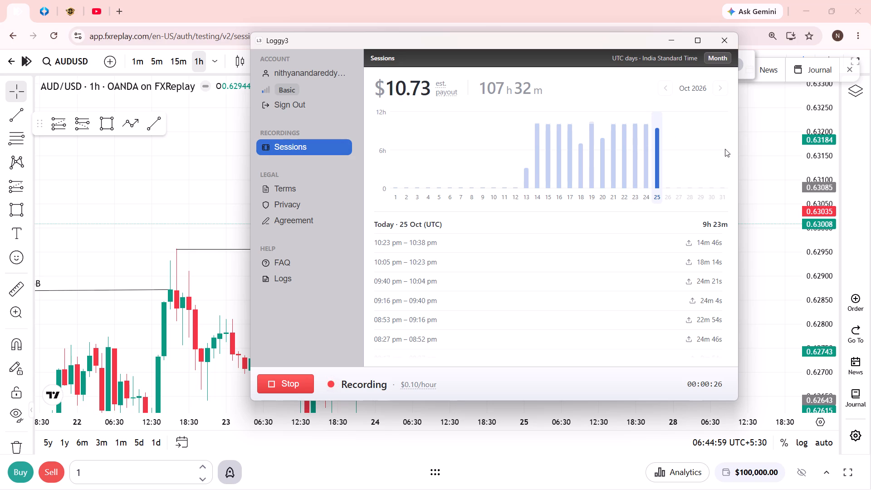
Back in FXReplay, on the 15-minute chart, draw a horizontal trend line at about 0.6321 from the 24 Jan morning high to around 11:00.
left_click(774, 202)
left_click_drag(705, 228, 719, 250)
scroll(680, 250, "up", 2)
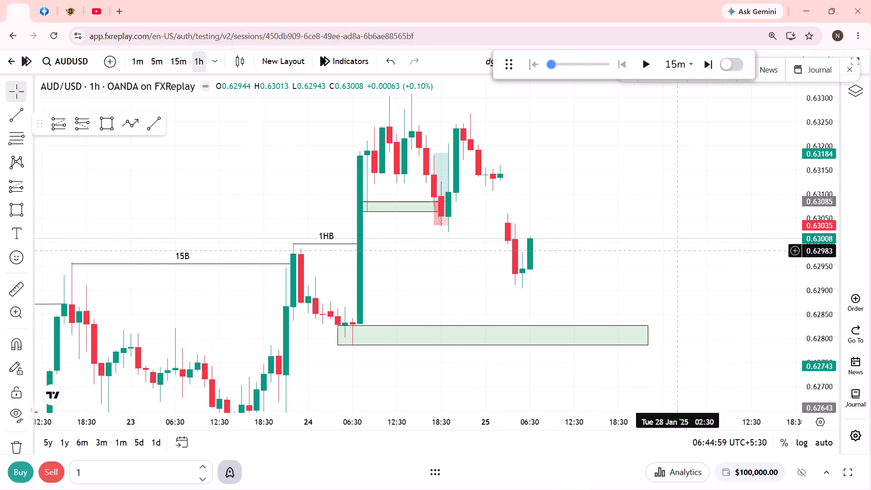
left_click(183, 64)
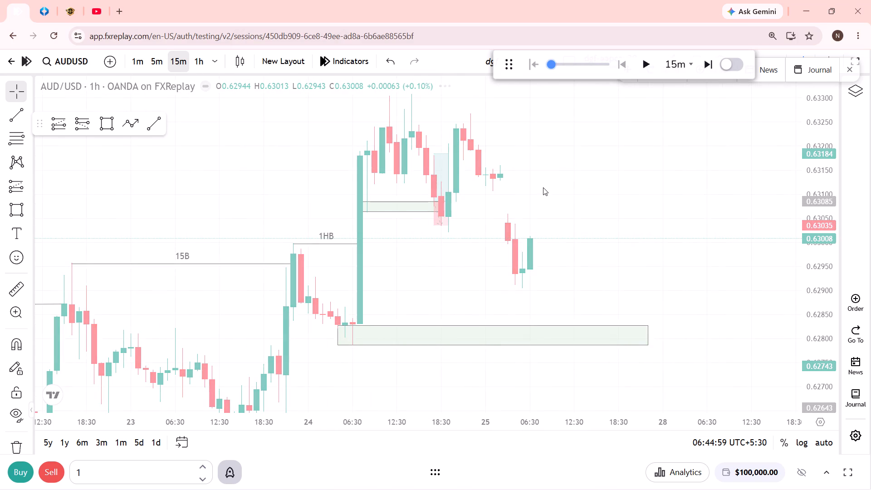
left_click_drag(536, 190, 676, 259)
scroll(526, 267, "down", 5)
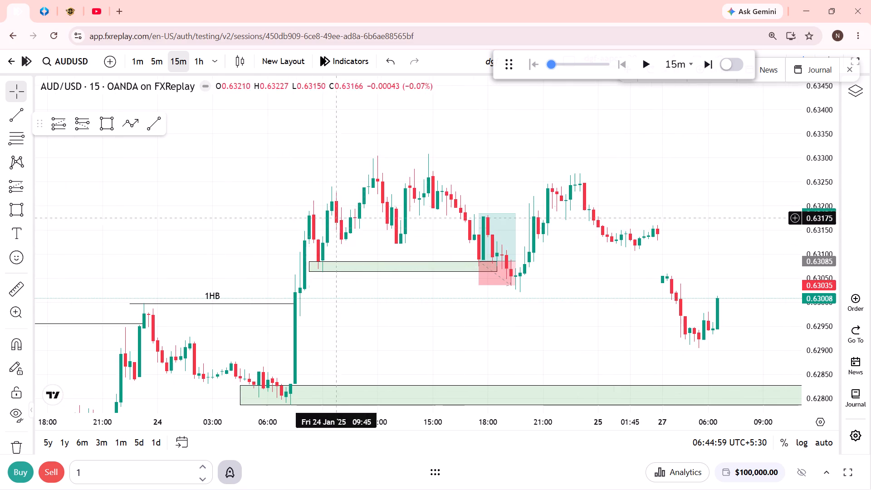
left_click(138, 127)
left_click(155, 128)
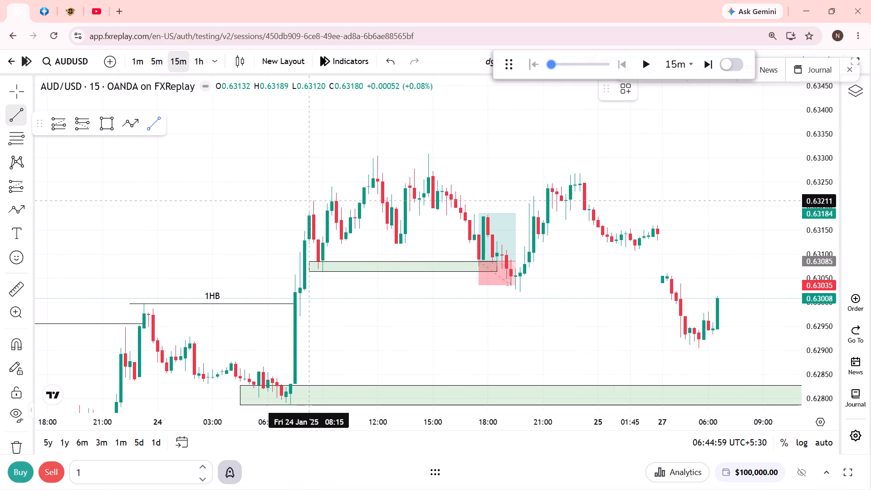
left_click(312, 201)
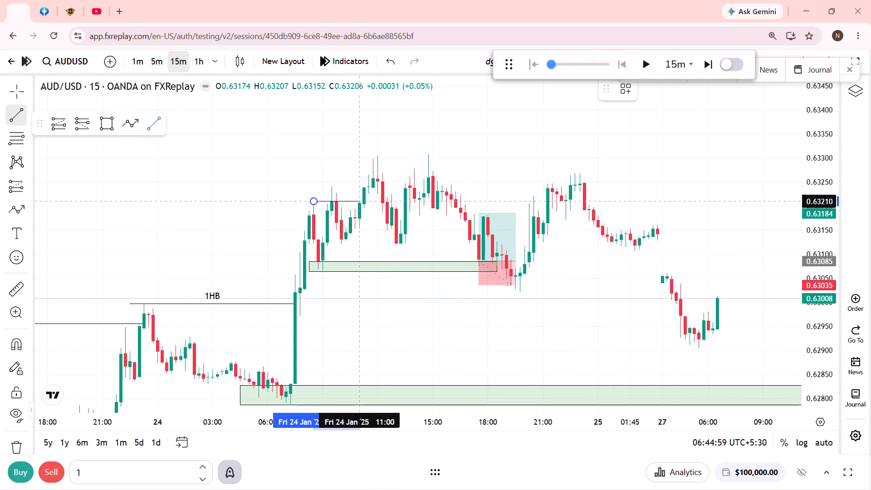
left_click(364, 201)
Draw a horizontal trend line at about 0.63067 from the 24 Jan 09:00 low to 19:00, along the upper green zone.
left_click_drag(432, 230, 432, 225)
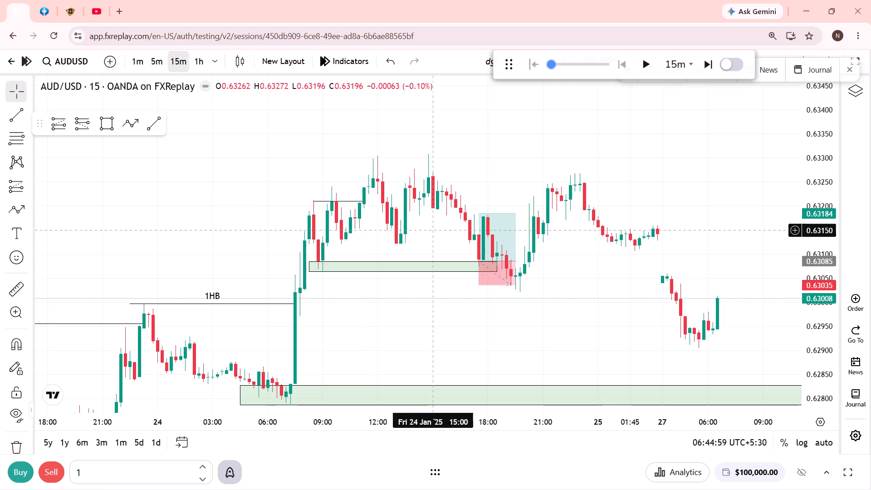
left_click_drag(432, 225, 432, 195)
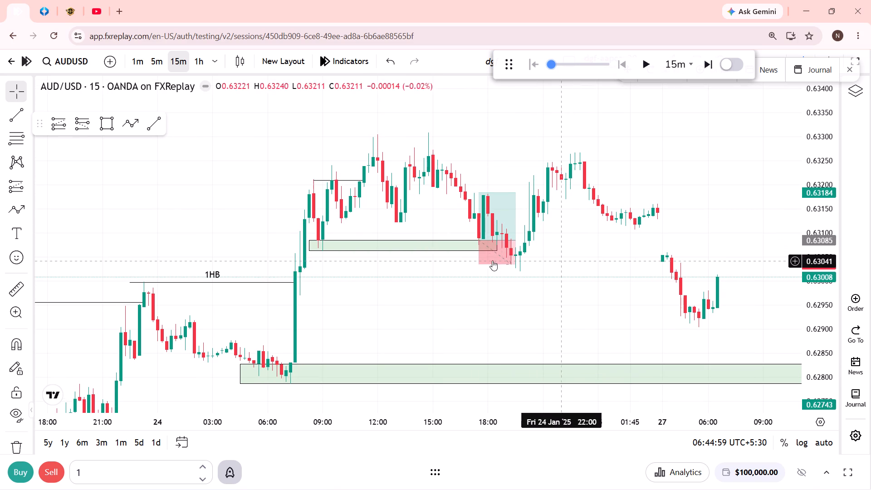
left_click(153, 134)
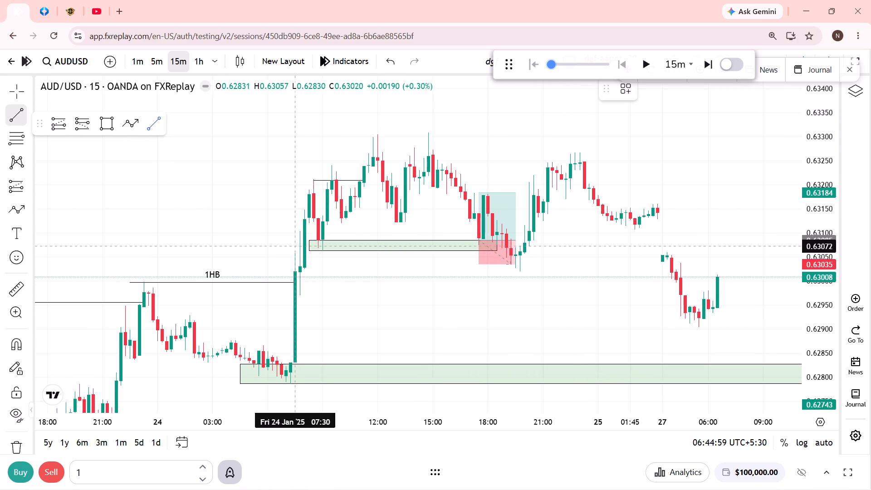
left_click(321, 250)
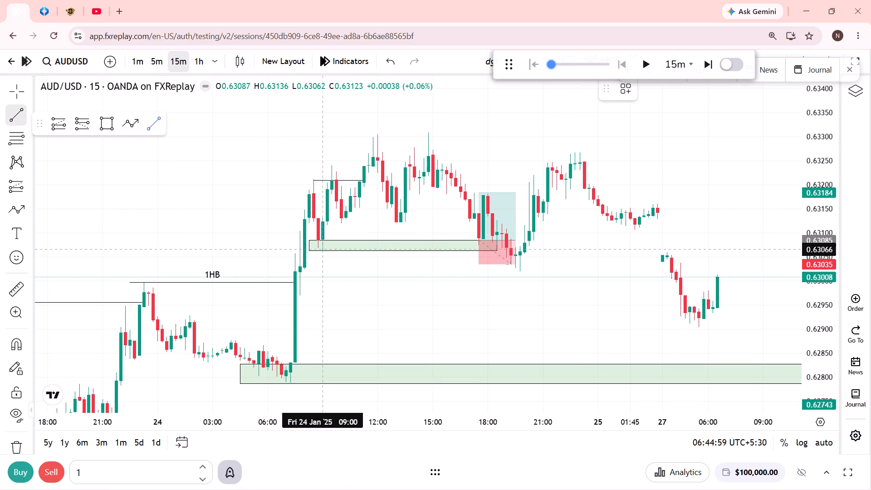
left_click(507, 249)
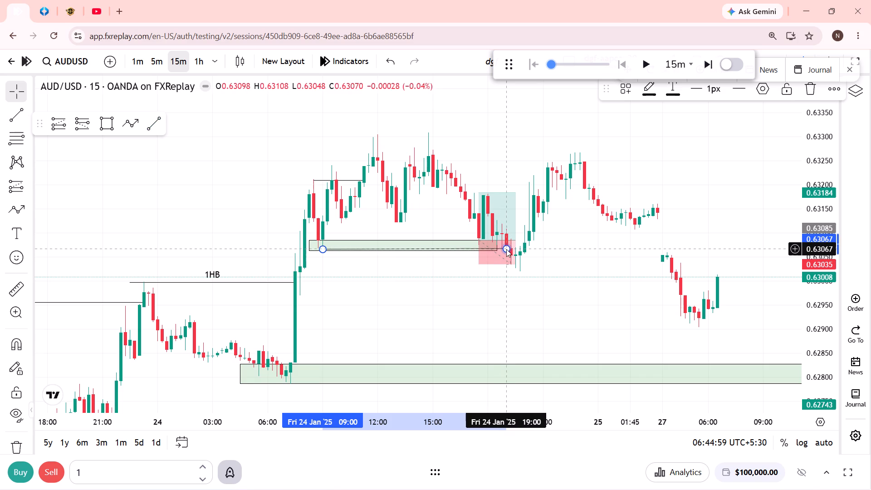
left_click(417, 247)
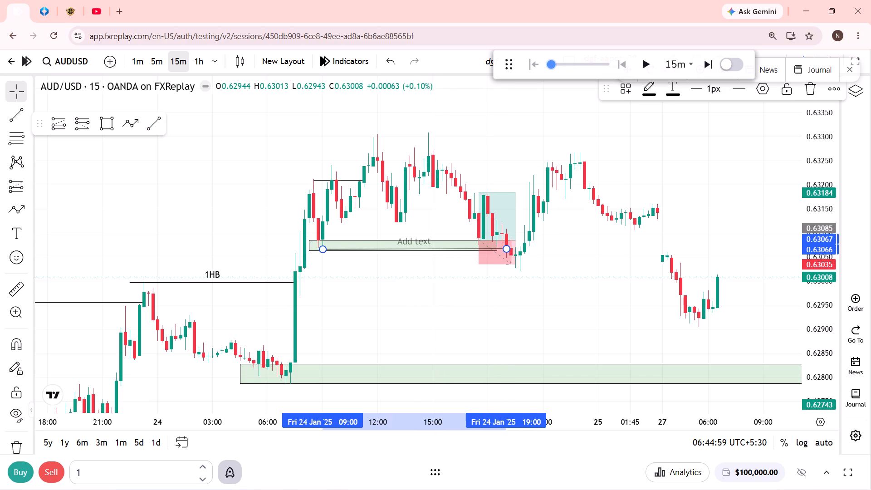
left_click(507, 250)
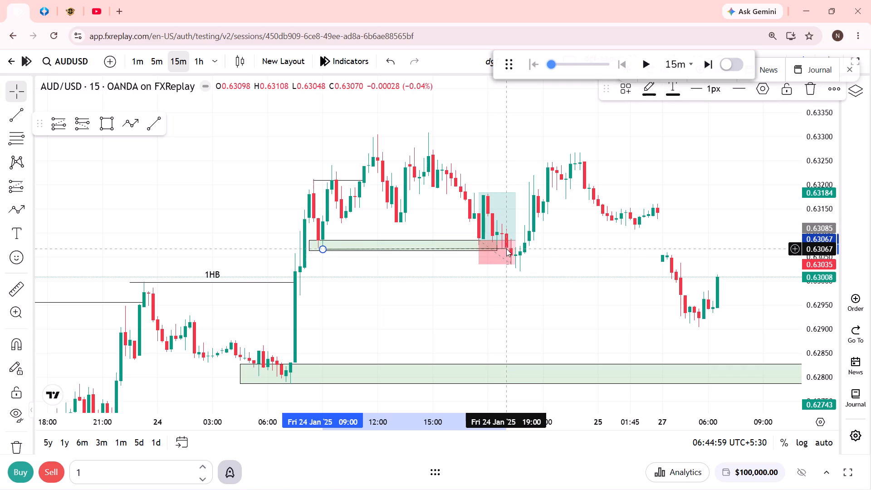
left_click(440, 264)
Play the 15-minute replay forward from 06:44:59 and pause it around 08:59:59.
left_click_drag(441, 270, 382, 263)
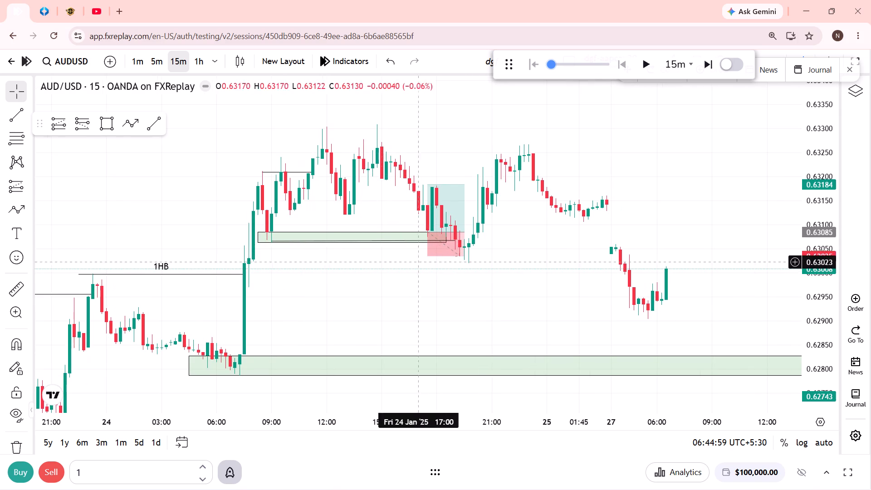
left_click(649, 57)
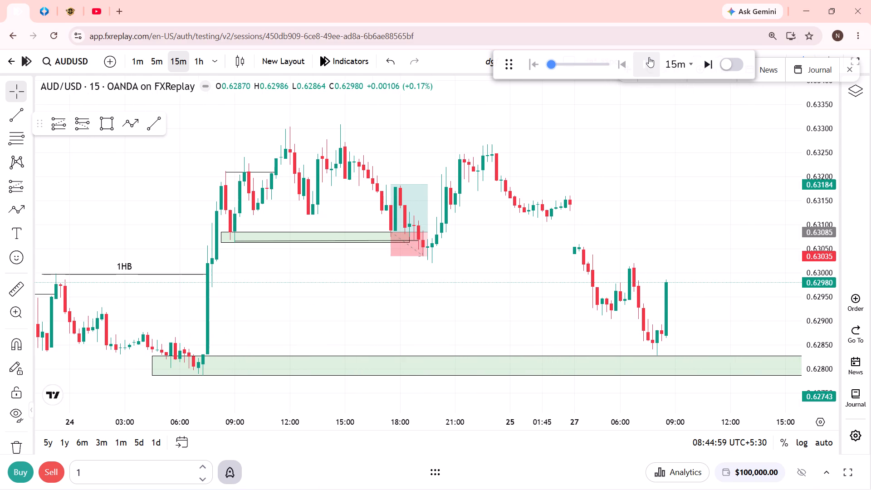
left_click(649, 57)
On the 1-hour chart, move the lower green zone's upper starting corner to about 0.62828 at 24 Jan 03:30.
left_click(201, 67)
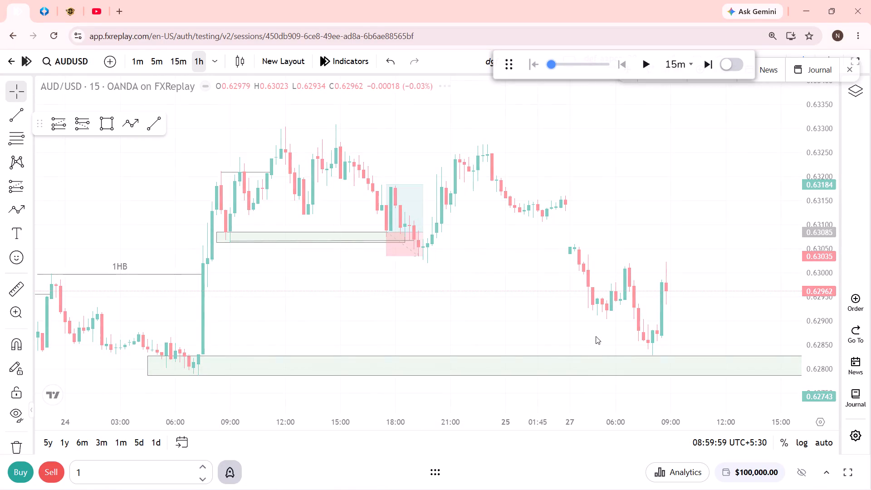
left_click_drag(603, 338, 679, 241)
left_click_drag(826, 381, 849, 272)
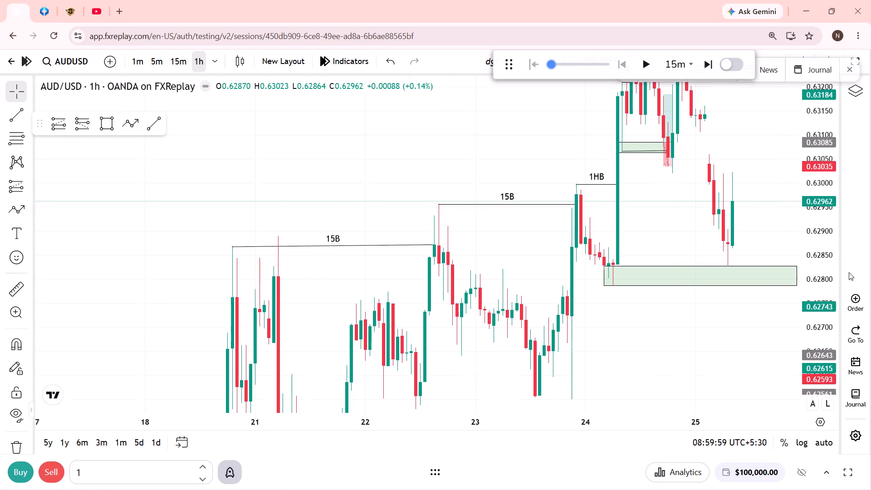
left_click_drag(849, 272, 850, 75)
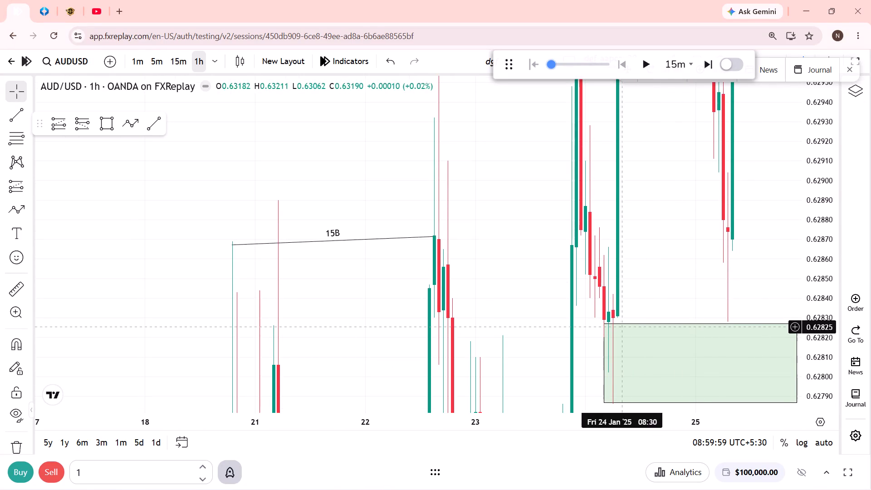
left_click(600, 323)
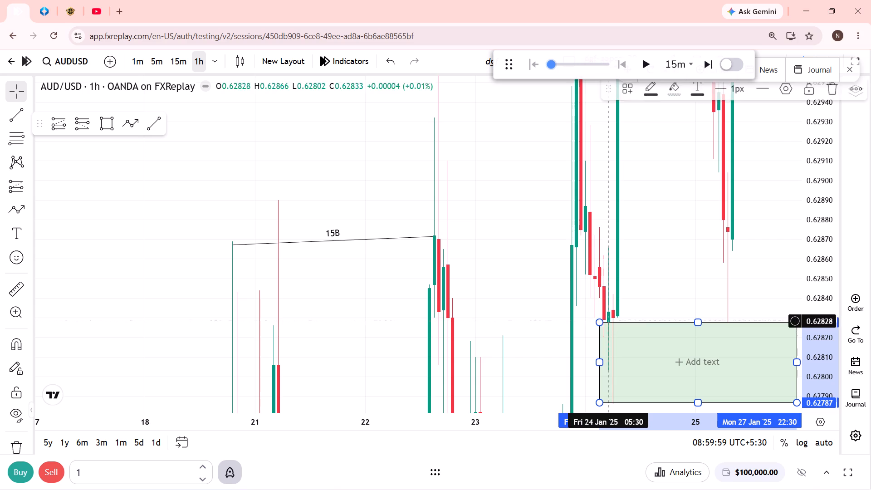
left_click(678, 285)
Play the replay forward from 08:59:59, watching the 1-hour and 15-minute charts, and pause it around 12:44:59.
left_click_drag(810, 353, 827, 191)
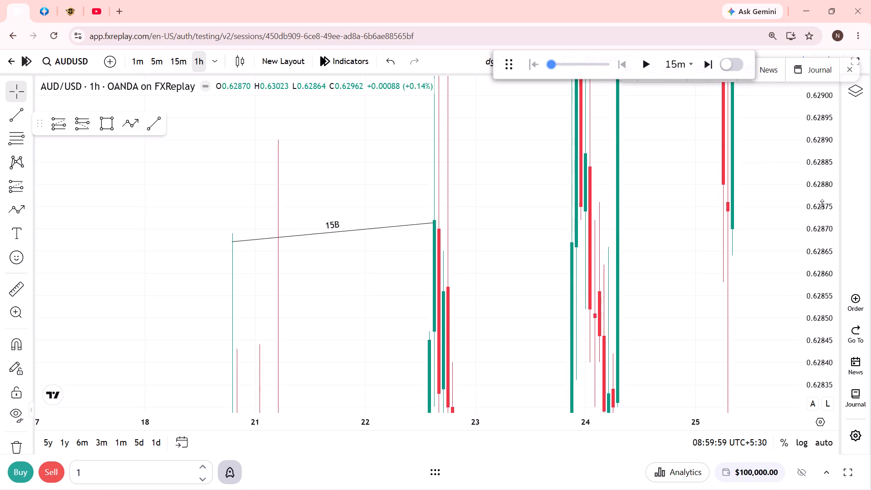
left_click_drag(763, 306, 744, 65)
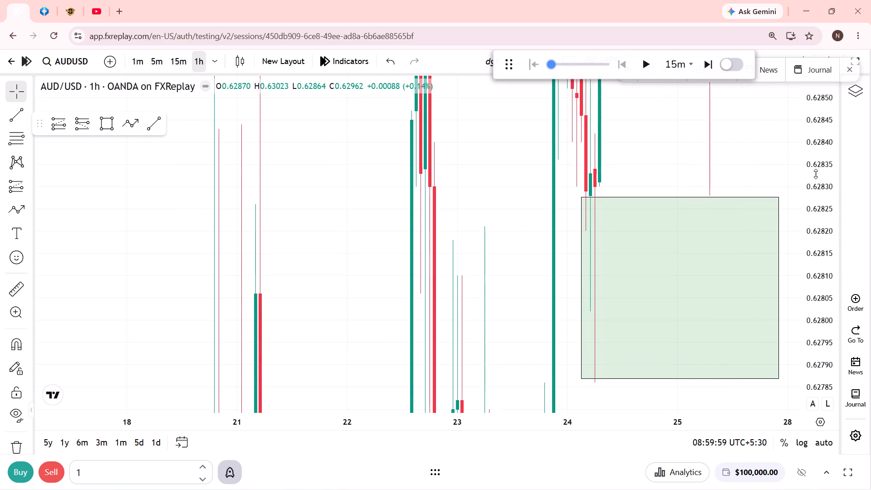
left_click_drag(820, 167, 817, 387)
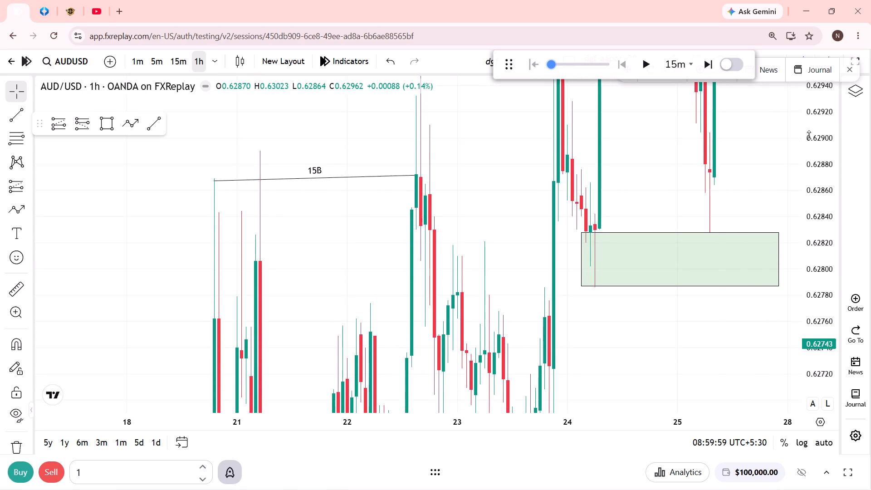
left_click_drag(809, 135, 818, 253)
left_click_drag(781, 190, 696, 239)
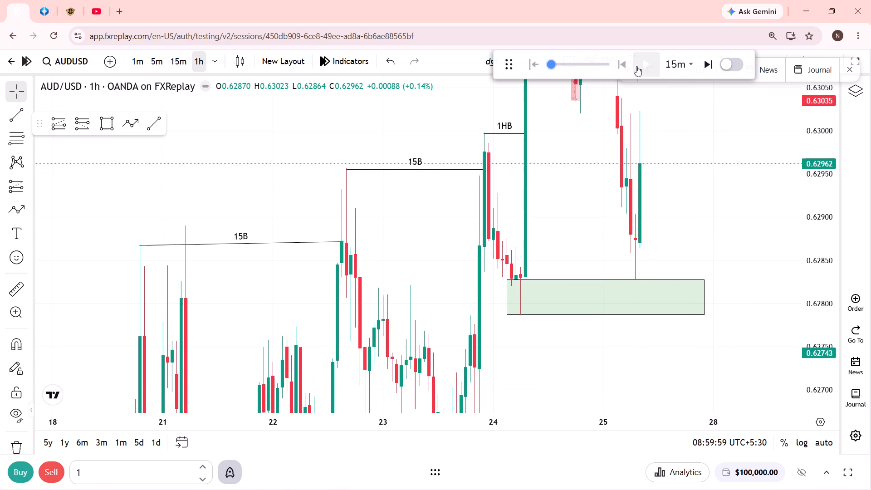
left_click(636, 66)
left_click_drag(726, 222, 747, 264)
left_click_drag(818, 218, 807, 319)
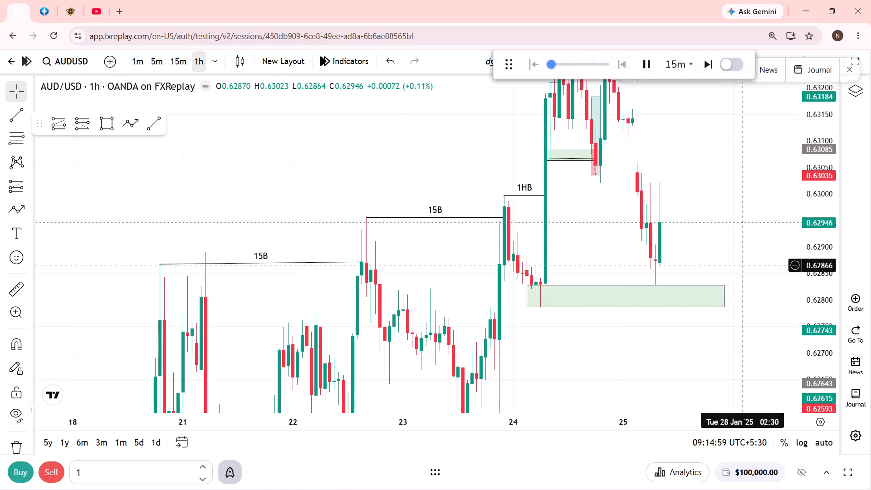
scroll(737, 268, "up", 5)
left_click_drag(707, 235, 711, 276)
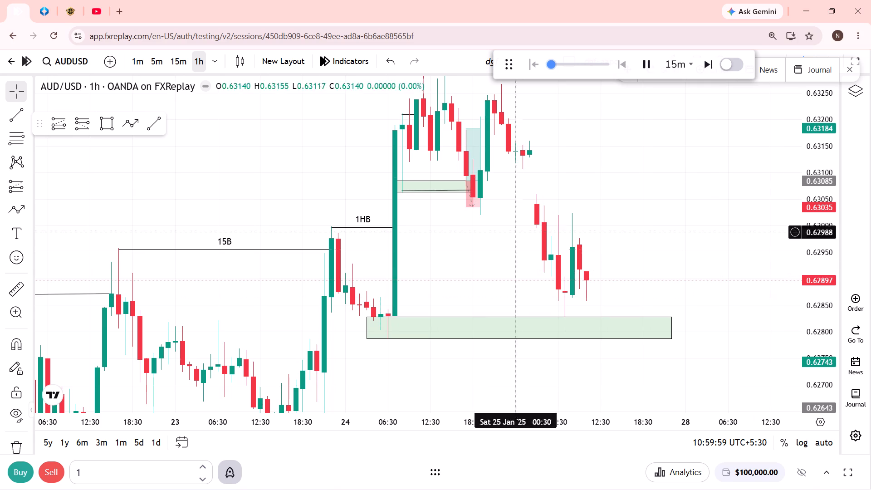
left_click(181, 63)
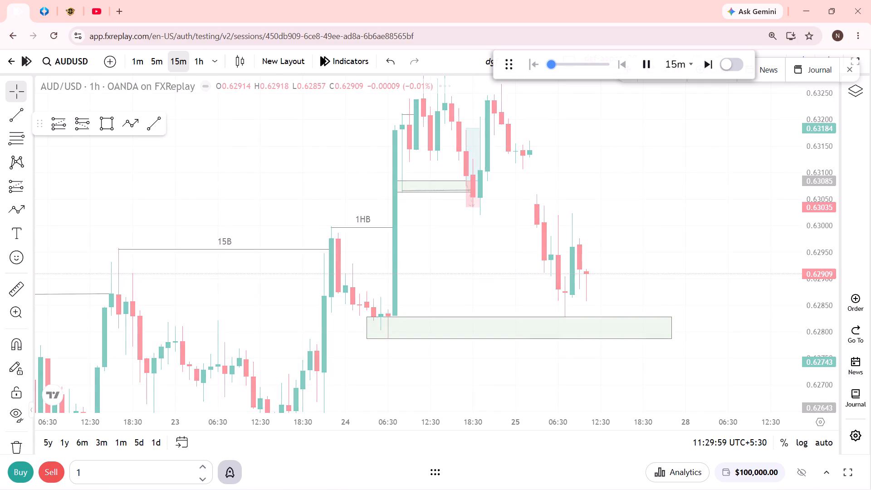
scroll(654, 298, "down", 6)
left_click_drag(731, 270, 706, 279)
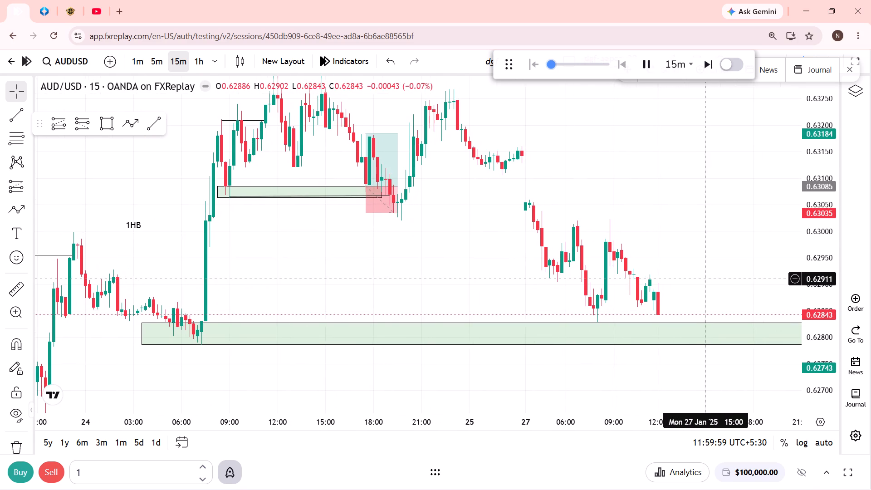
left_click(643, 66)
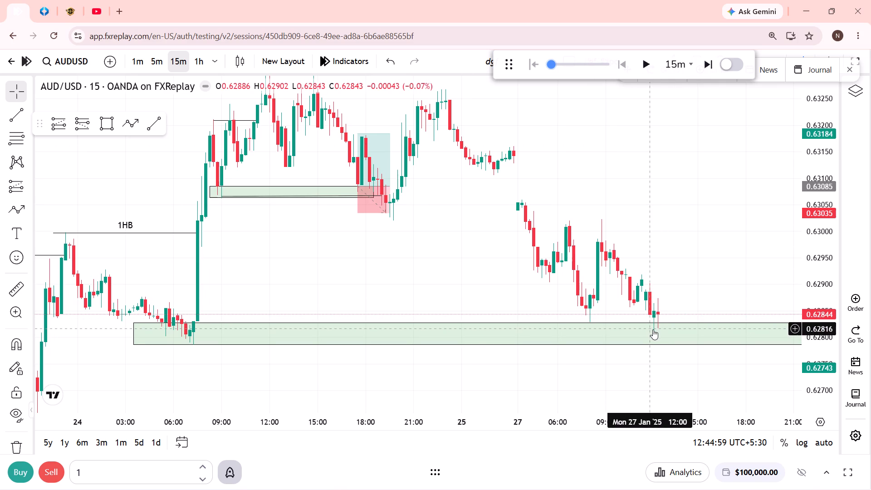
On the 5-minute chart, place a long position at 27 Jan 12:20 with entry 0.62849, stop 0.62799 and target 0.62949.
left_click(156, 65)
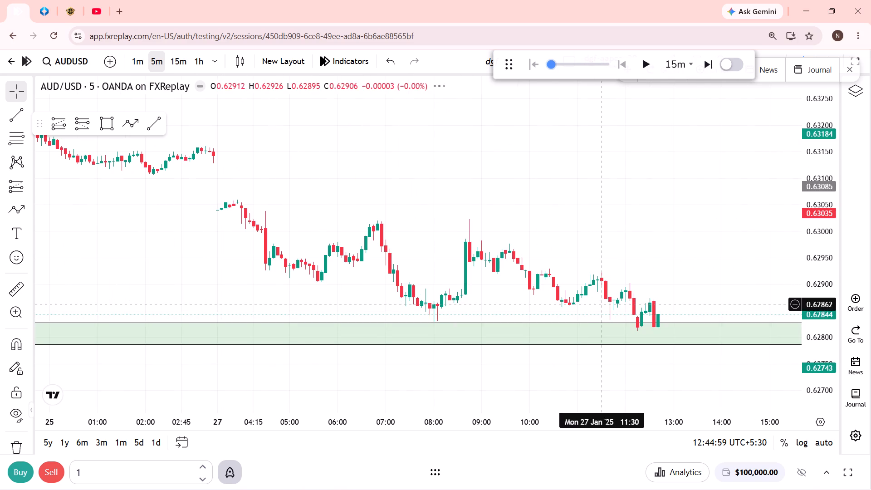
left_click(53, 123)
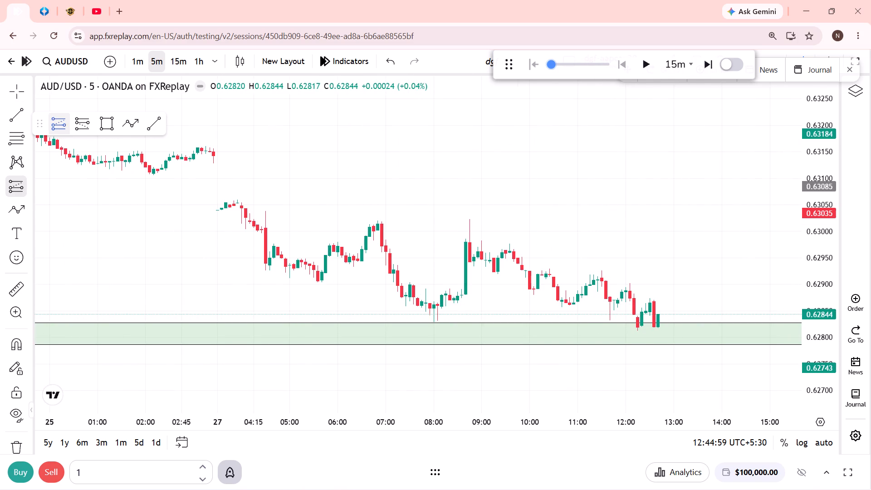
left_click(641, 311)
left_click_drag(643, 355, 631, 338)
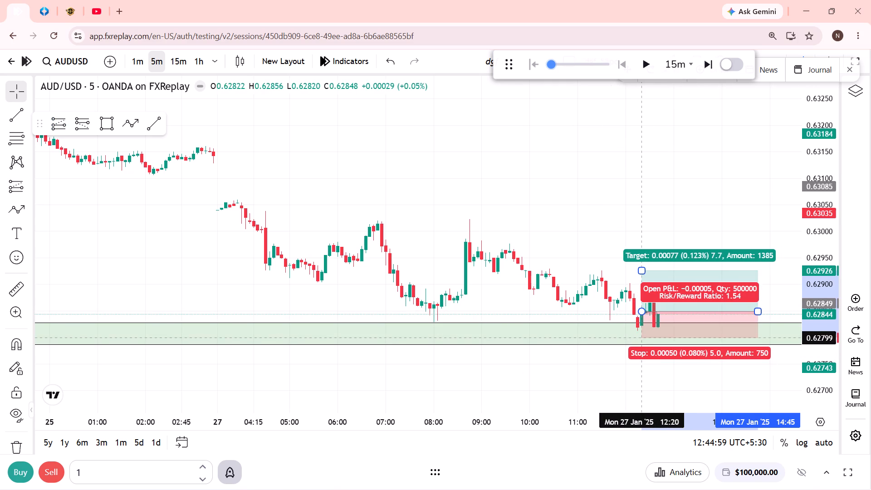
left_click_drag(644, 274, 644, 262)
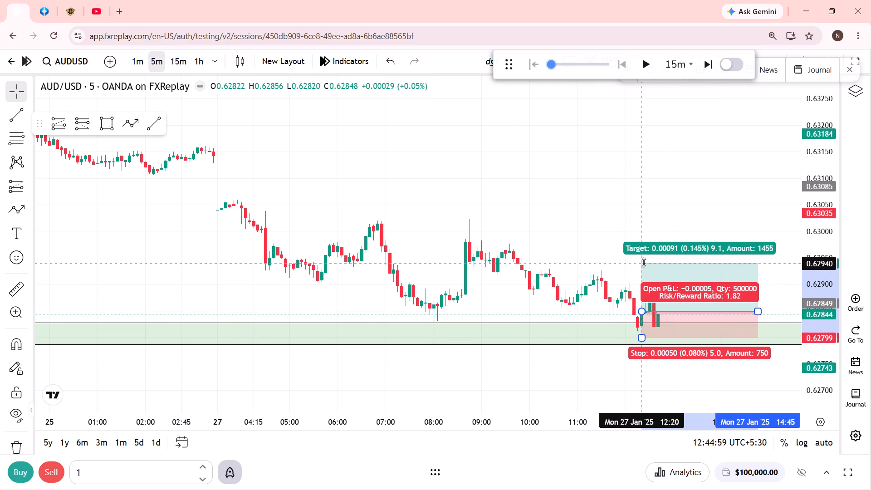
left_click_drag(644, 262, 645, 258)
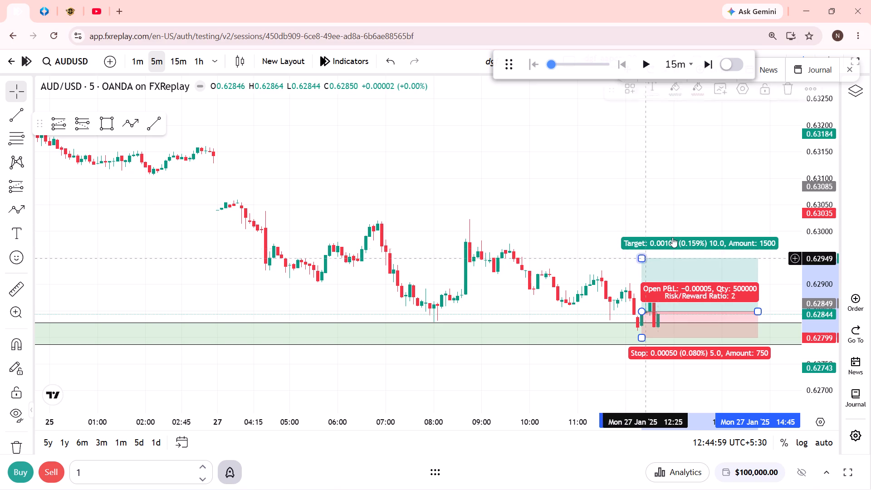
left_click(705, 208)
Resume the replay from 12:44:59 and shorten the long position so it ends at about 13:20 on 27 Jan.
left_click(651, 64)
left_click_drag(692, 230, 638, 207)
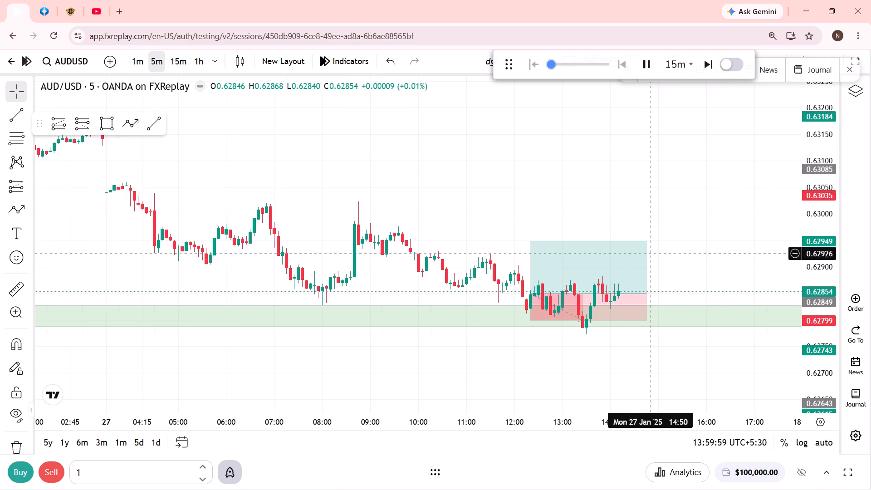
left_click_drag(636, 294, 575, 296)
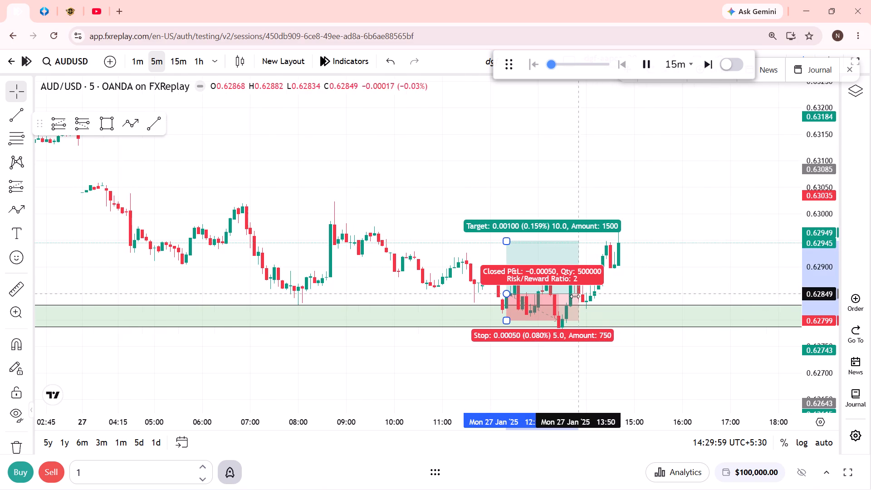
left_click_drag(575, 296, 544, 295)
left_click(627, 286)
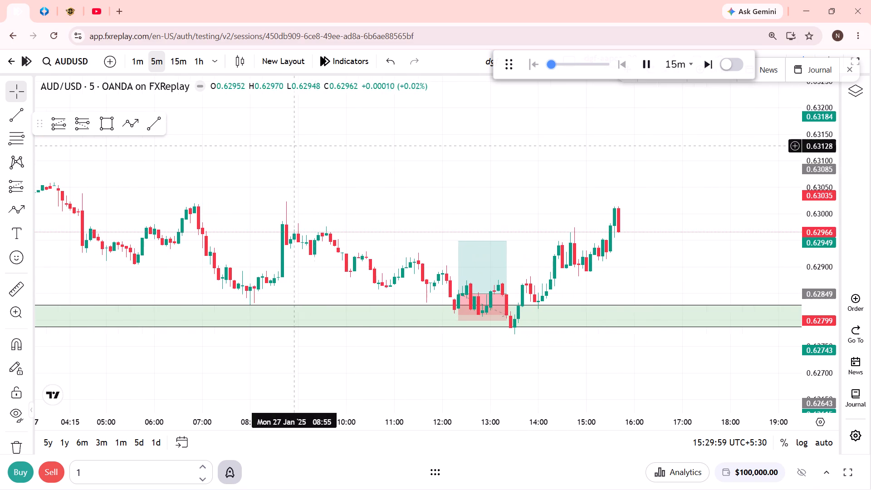
On the 15-minute chart, shorten the lower green zone so it ends at about 13:45 on 27 Jan.
left_click(181, 68)
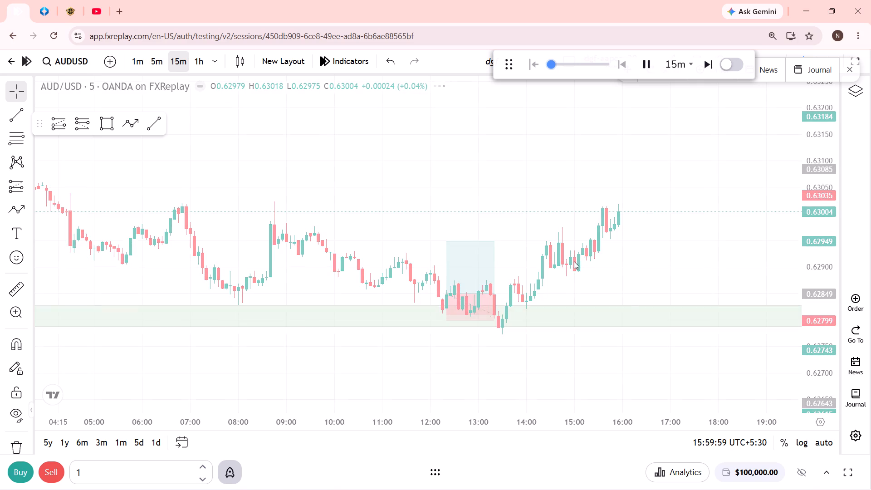
scroll(665, 359, "down", 3)
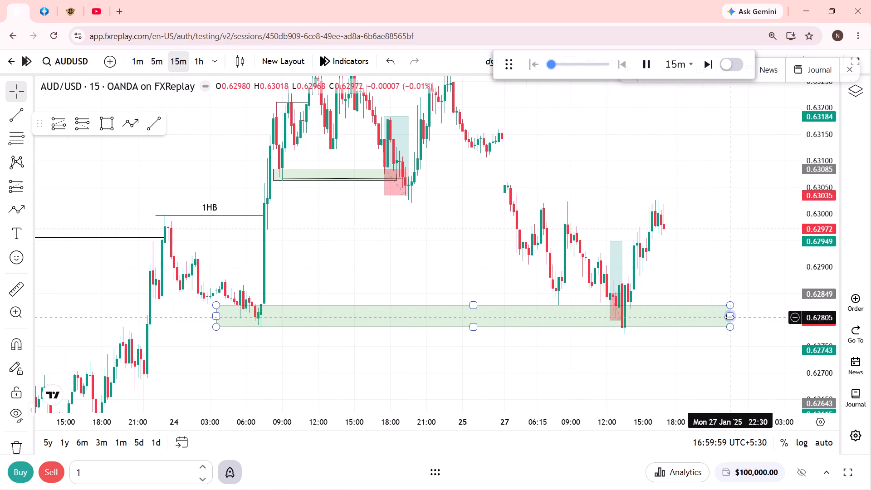
left_click_drag(729, 317, 625, 315)
left_click(680, 282)
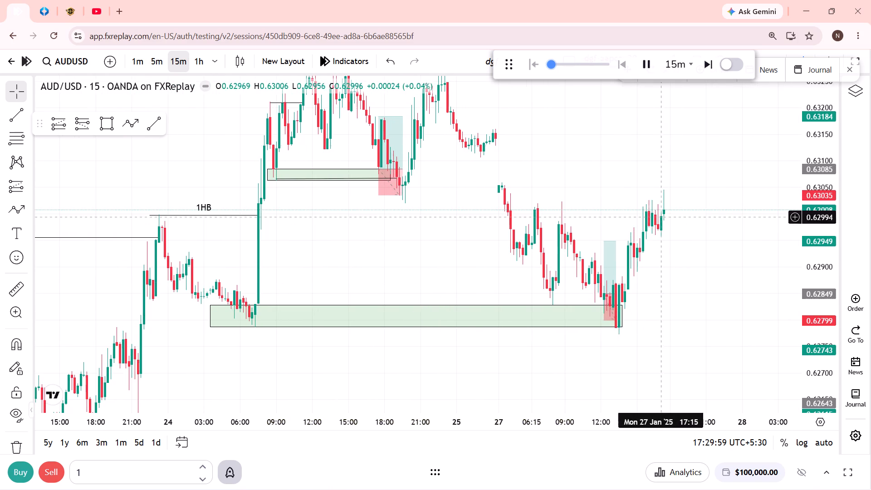
Pause the replay around 17:59:59 and review the price structure on the 1-hour and 15-minute charts.
left_click(644, 65)
left_click_drag(636, 139, 690, 227)
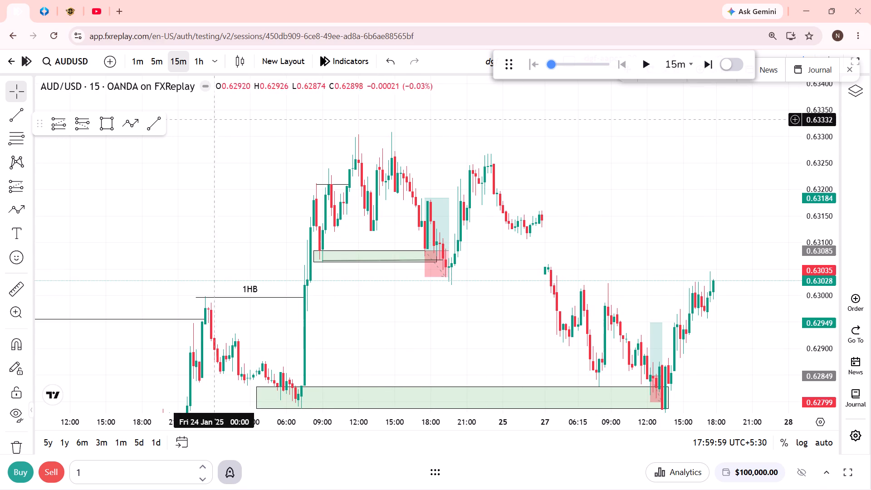
left_click(200, 67)
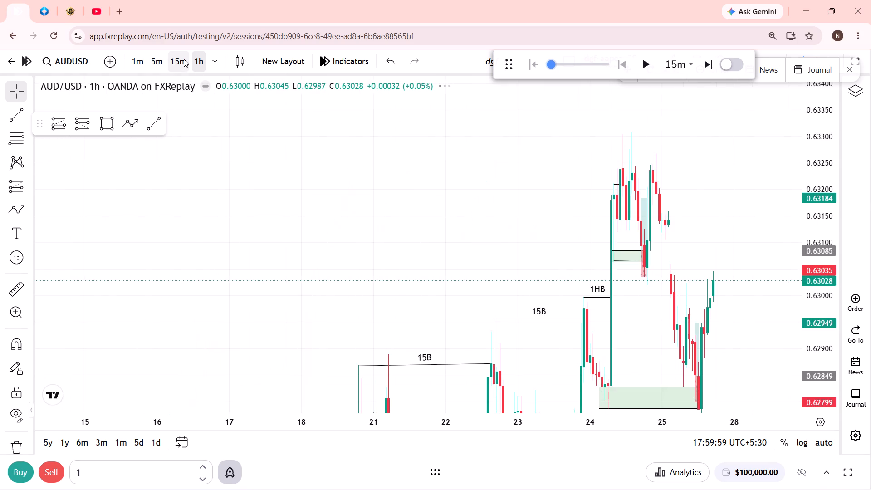
left_click(184, 59)
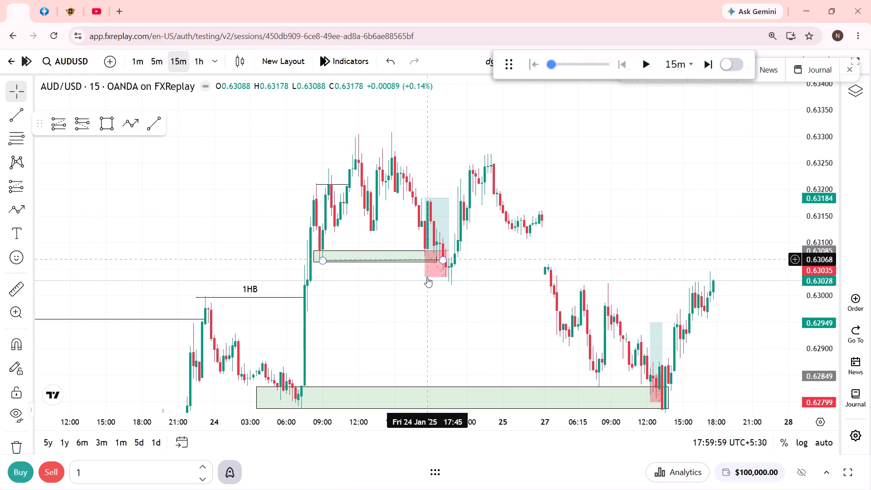
left_click_drag(407, 321, 494, 267)
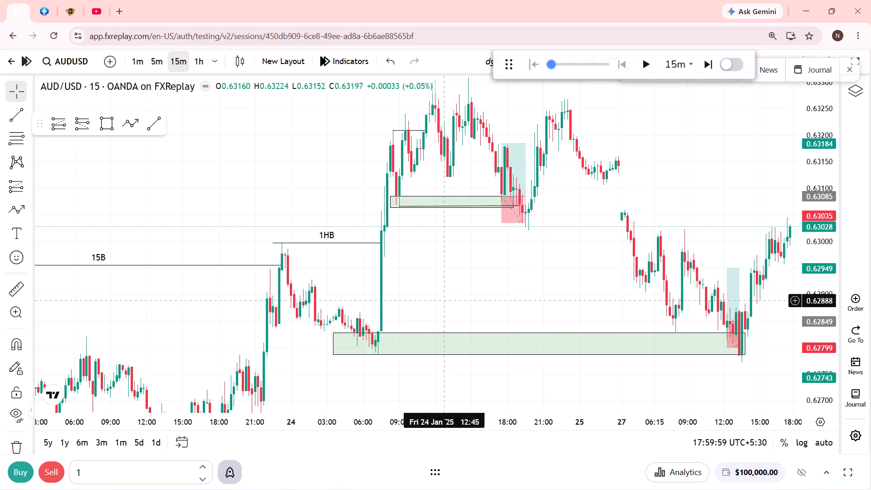
left_click_drag(518, 304, 341, 233)
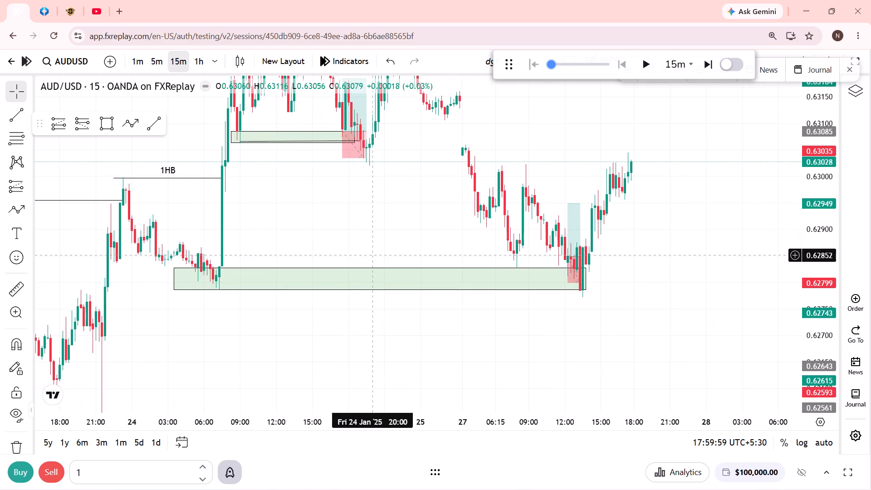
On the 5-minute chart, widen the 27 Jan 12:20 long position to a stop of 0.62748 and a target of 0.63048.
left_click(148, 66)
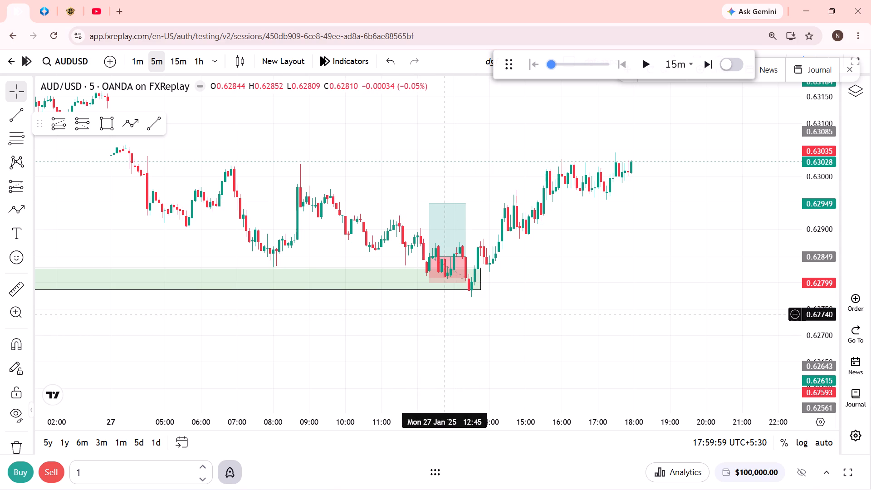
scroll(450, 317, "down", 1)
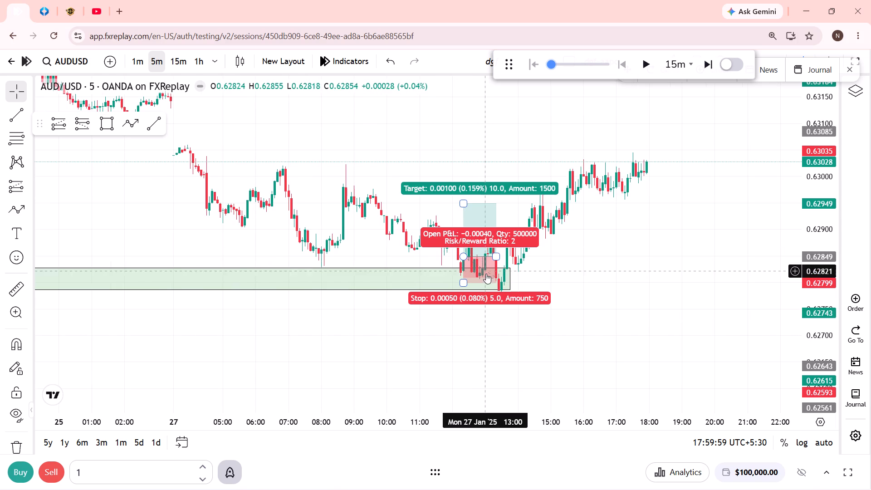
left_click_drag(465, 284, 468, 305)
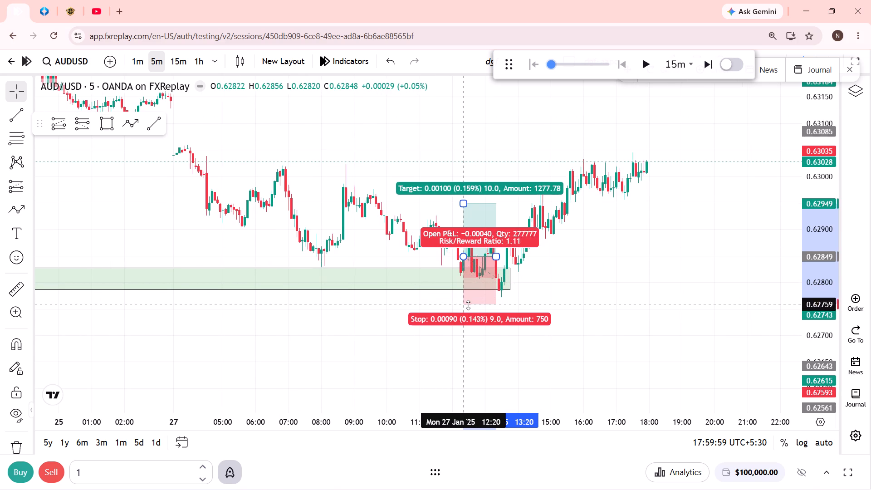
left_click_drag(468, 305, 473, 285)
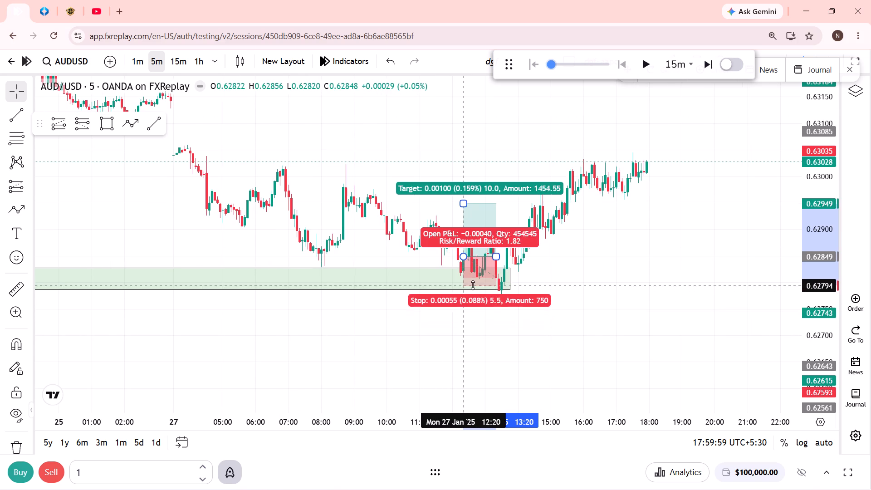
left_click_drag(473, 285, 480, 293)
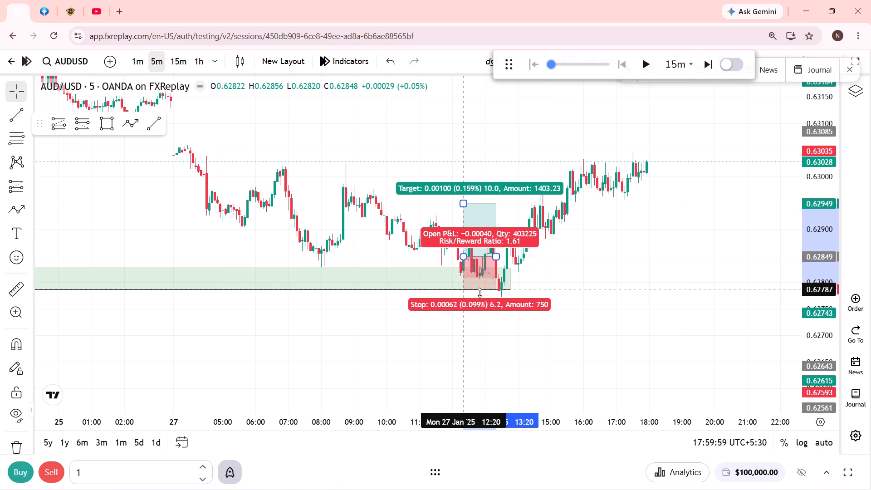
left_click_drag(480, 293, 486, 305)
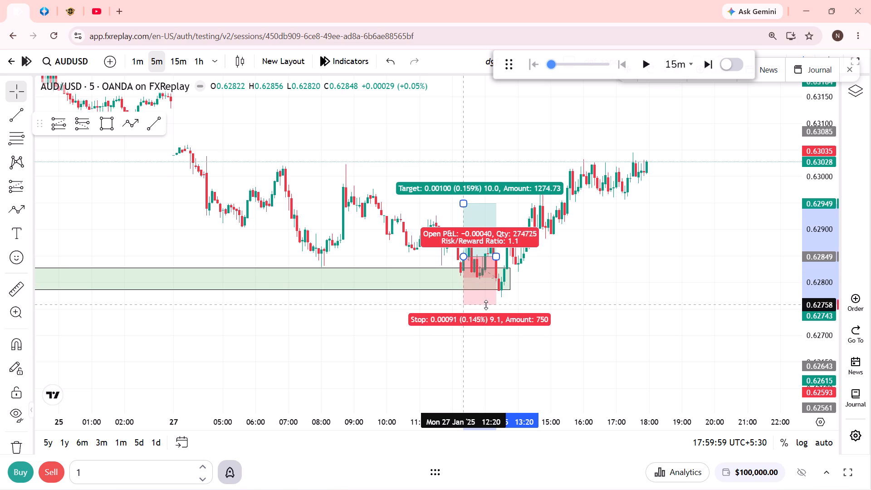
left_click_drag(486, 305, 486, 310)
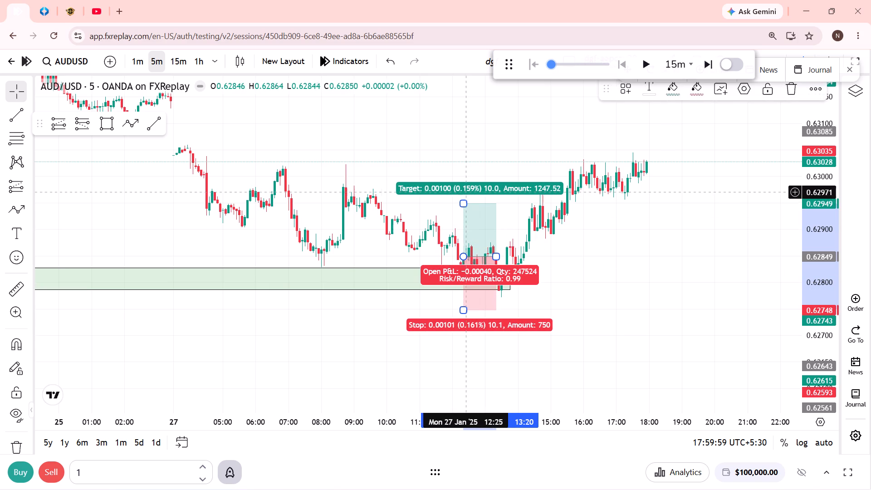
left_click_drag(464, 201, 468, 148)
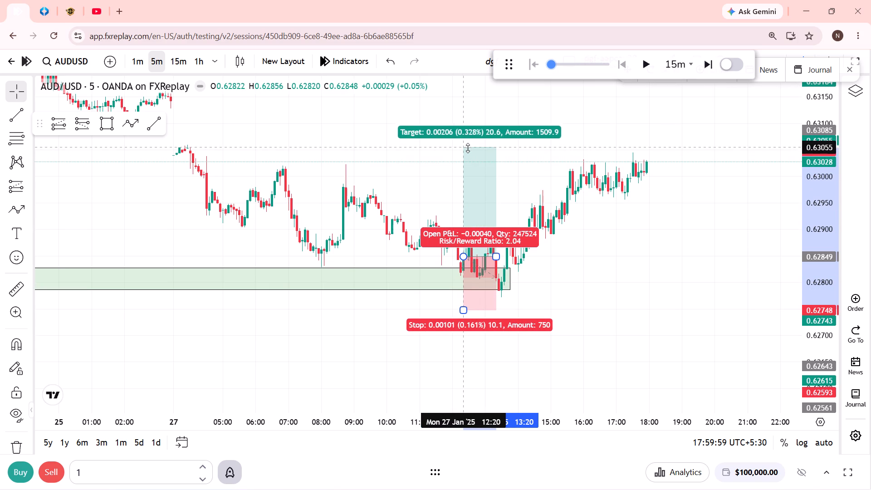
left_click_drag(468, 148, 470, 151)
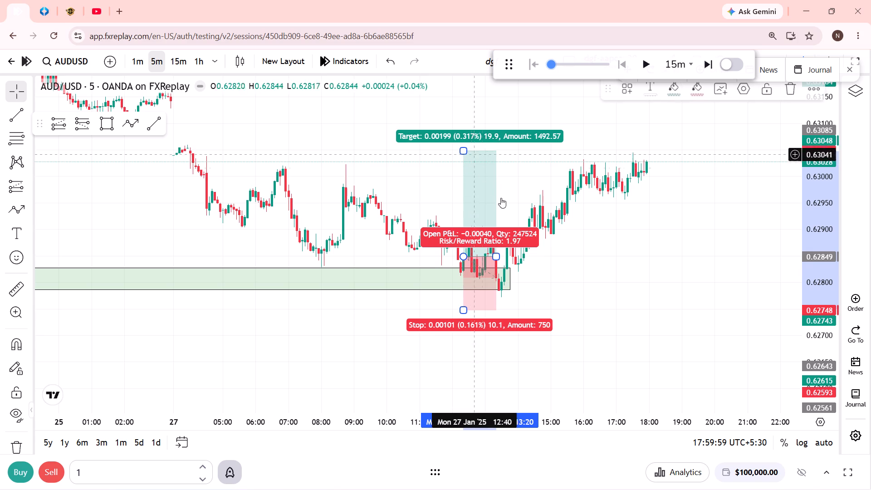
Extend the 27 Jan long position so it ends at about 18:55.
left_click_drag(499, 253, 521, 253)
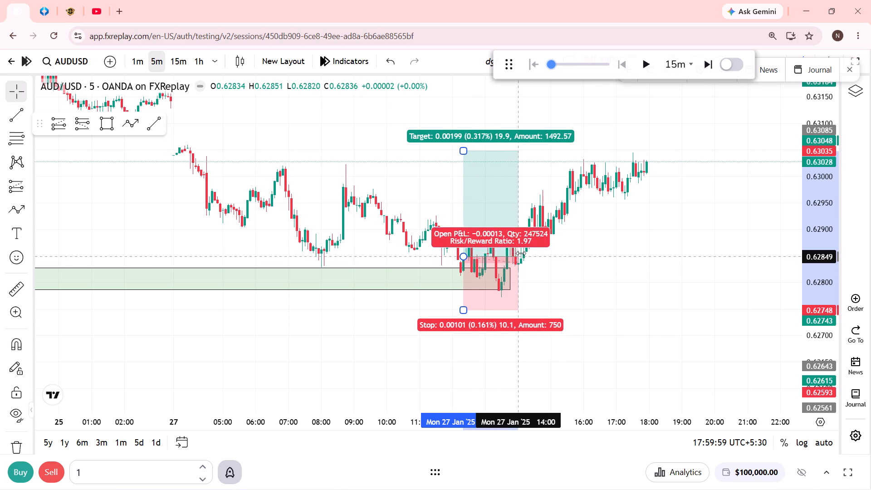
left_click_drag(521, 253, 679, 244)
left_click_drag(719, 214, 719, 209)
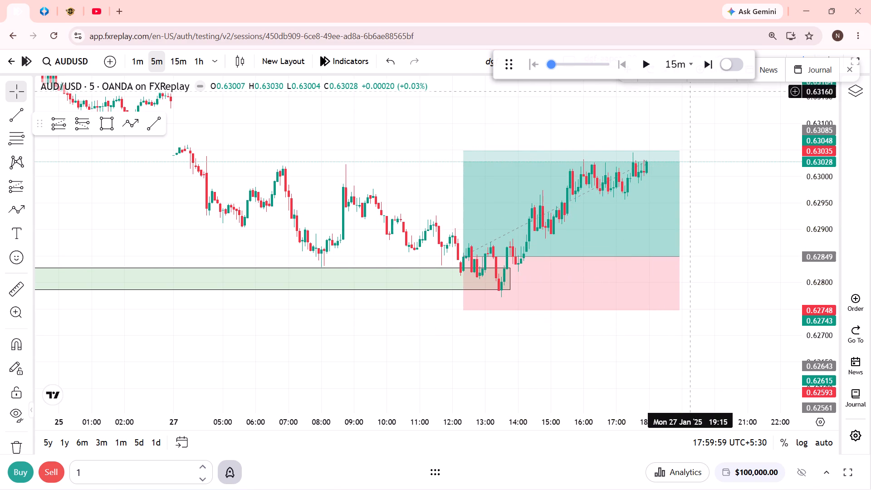
Advance the replay from 17:59:59 to 18:14:59 and trim the long position to end at about 18:00 on 27 Jan.
left_click(653, 62)
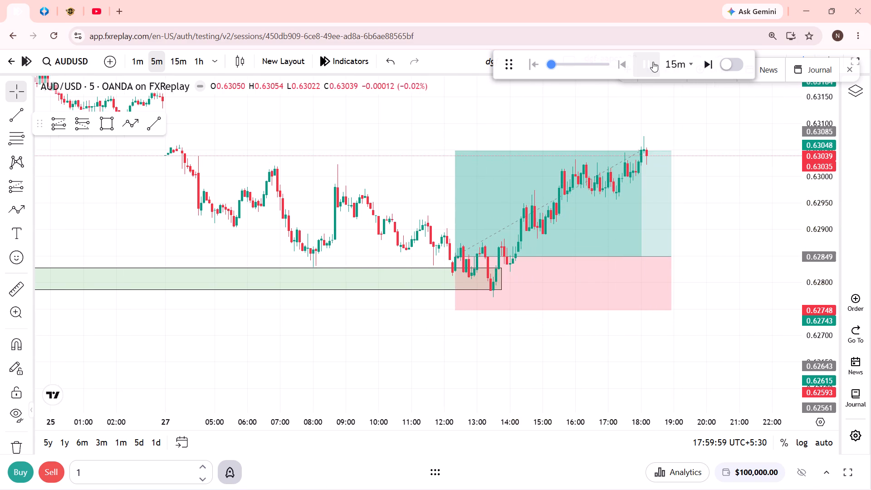
left_click(653, 62)
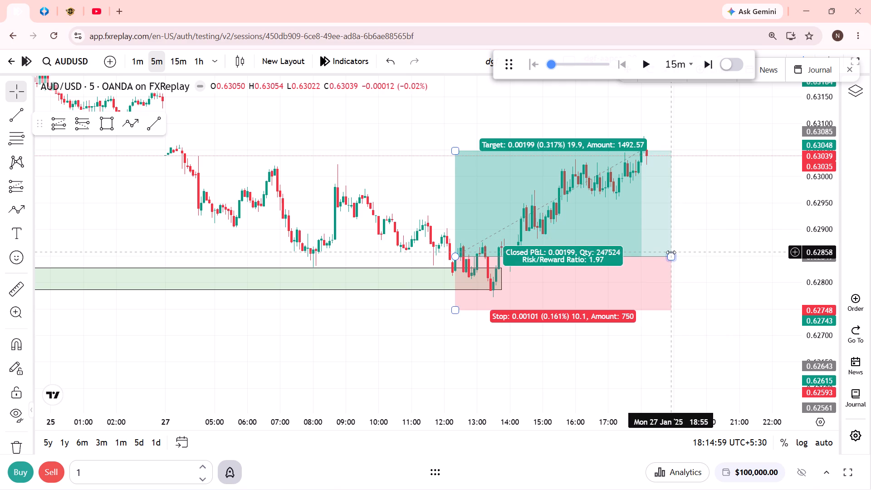
left_click_drag(671, 252, 641, 243)
left_click(678, 232)
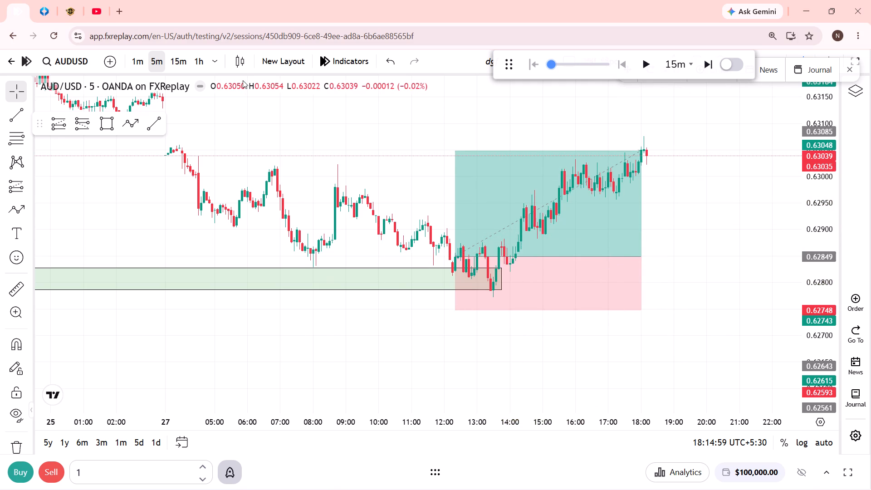
On the 1-hour chart, review the marked structure and zones from 27 Jan back to mid-January.
left_click(197, 62)
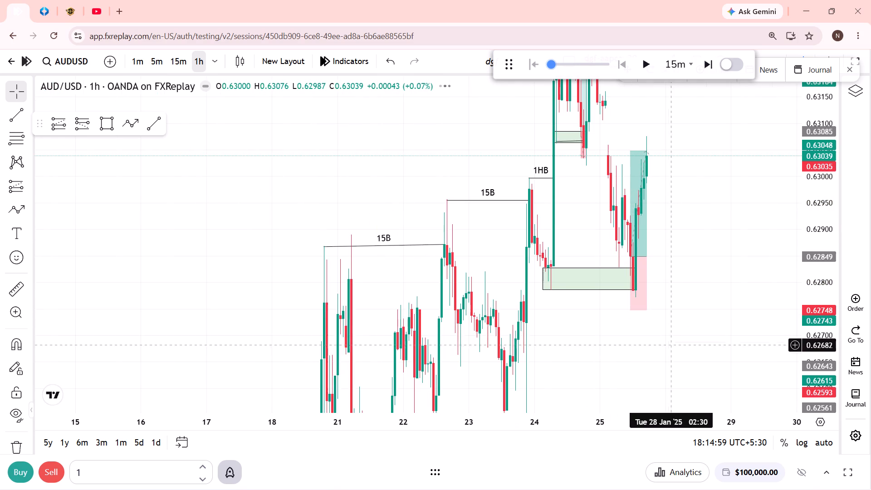
left_click_drag(827, 271, 801, 397)
left_click_drag(582, 329, 584, 326)
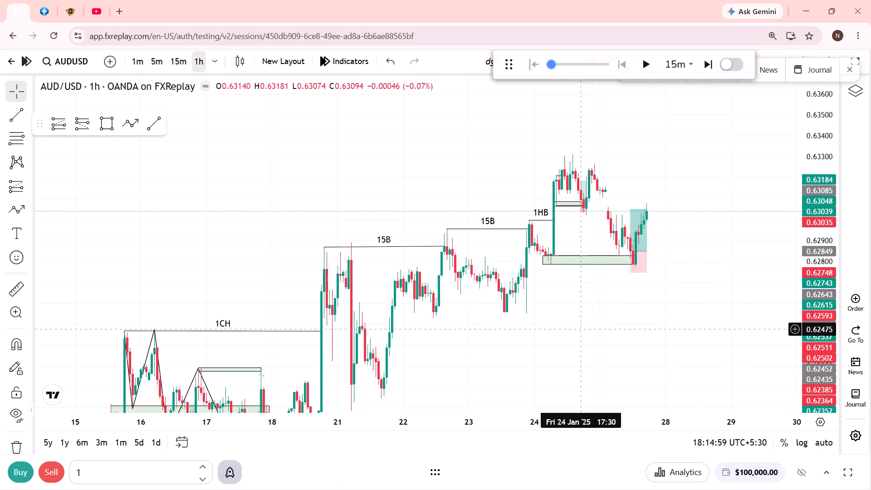
left_click_drag(584, 326, 676, 271)
left_click_drag(499, 318, 690, 216)
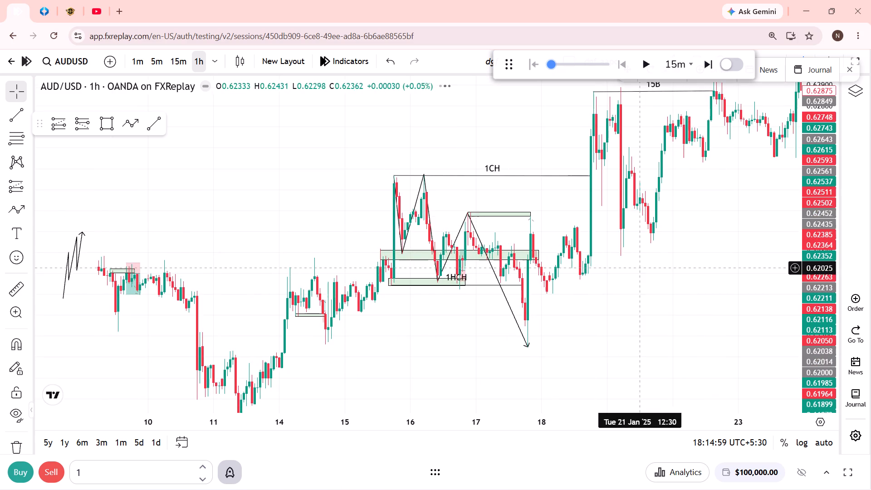
left_click_drag(609, 301, 628, 294)
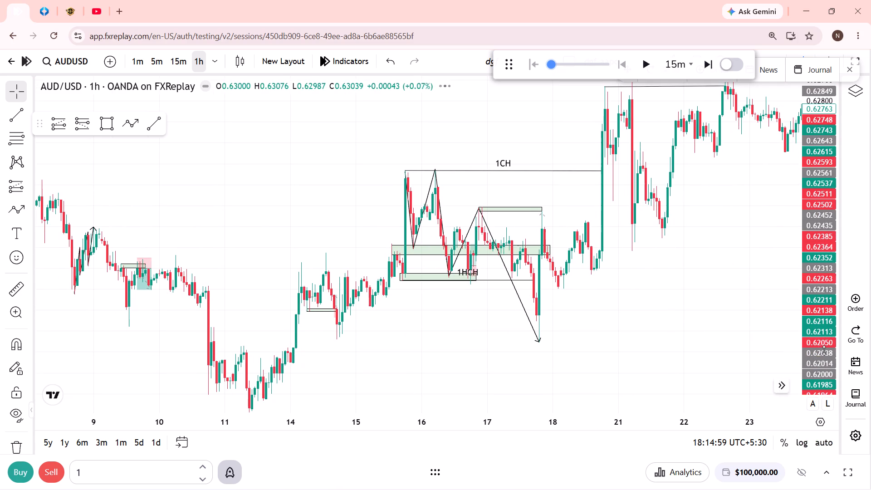
left_click_drag(824, 350, 816, 218)
left_click_drag(665, 296, 777, 242)
scroll(719, 311, "up", 5)
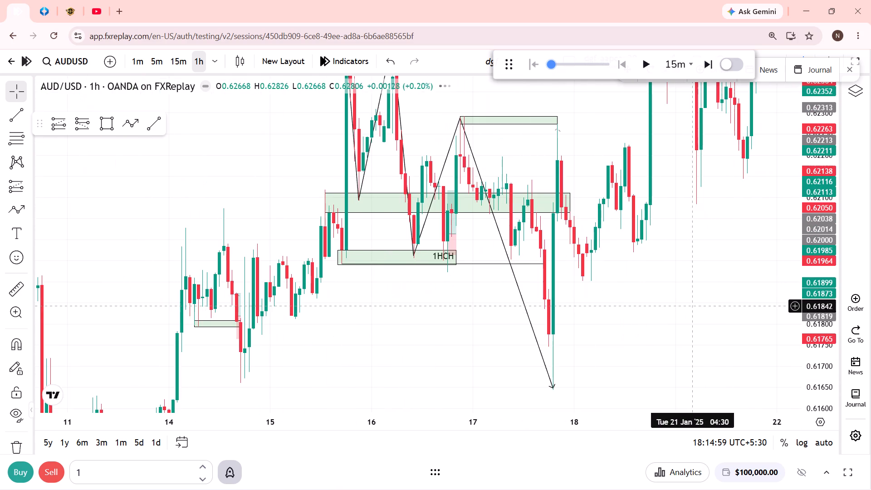
left_click_drag(458, 295, 675, 321)
scroll(592, 352, "up", 5)
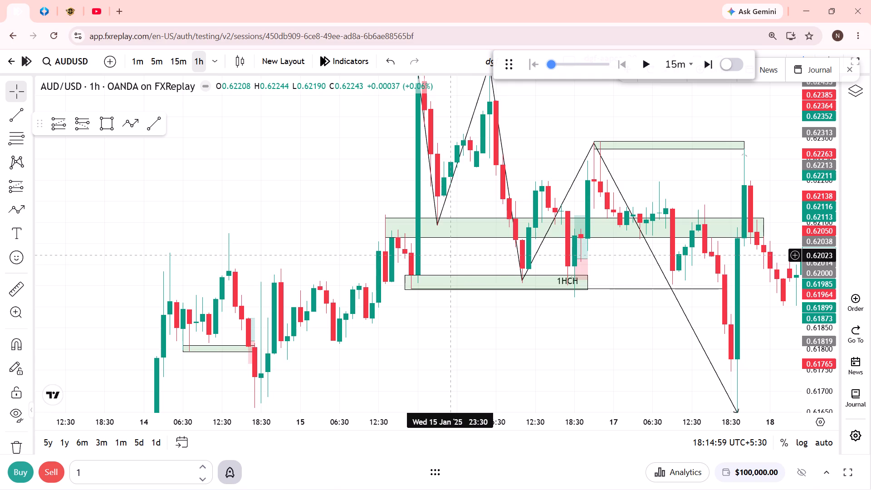
Examine the 1-hour price swings and zones from mid-January back to late December and forward again.
scroll(444, 310, "down", 5)
left_click_drag(349, 237, 607, 288)
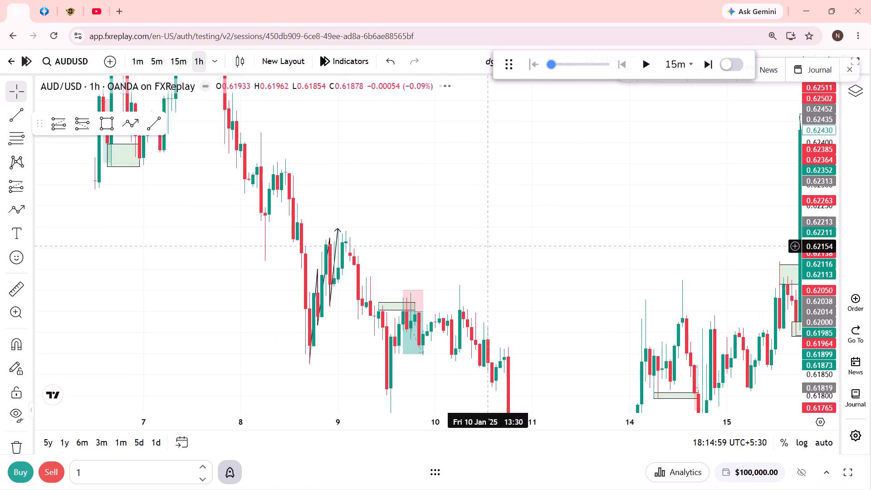
left_click_drag(472, 239, 718, 346)
left_click_drag(362, 325, 699, 191)
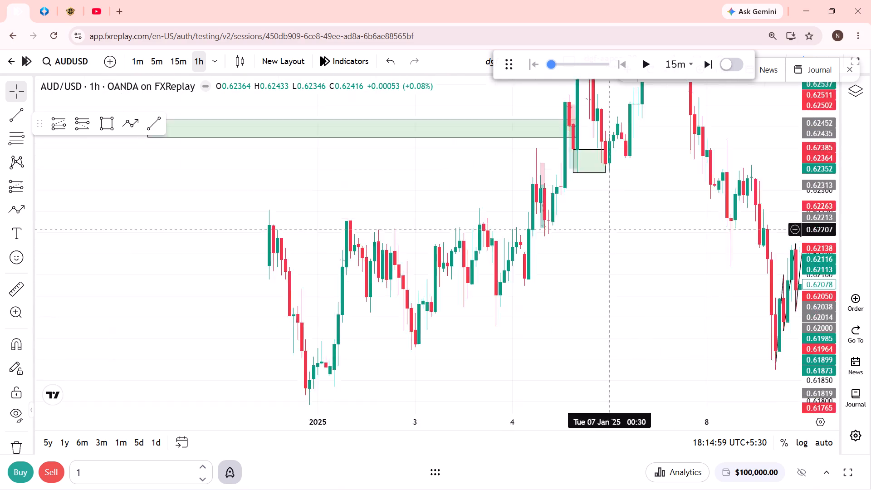
left_click_drag(699, 191, 702, 188)
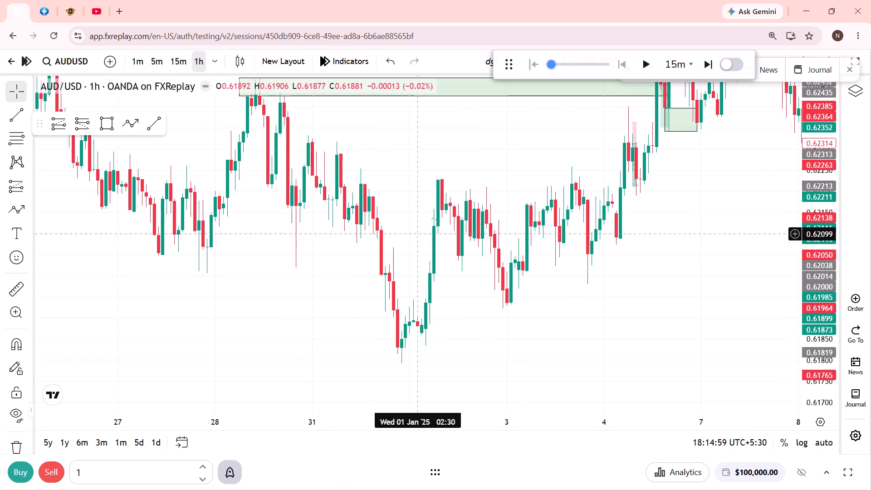
scroll(567, 225, "down", 3)
left_click_drag(753, 197, 698, 320)
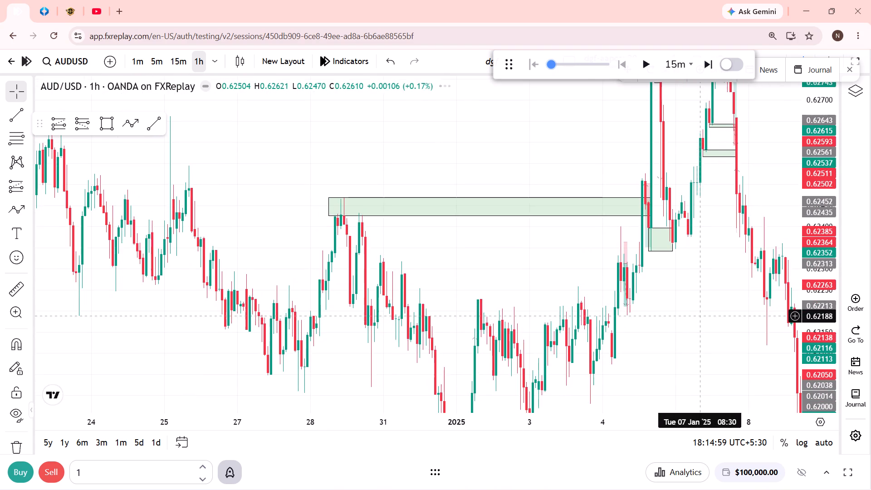
scroll(677, 324, "up", 5)
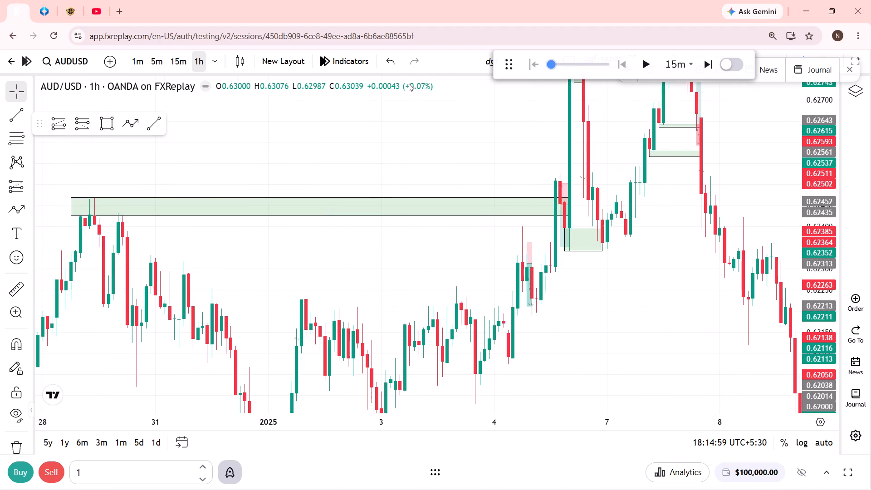
left_click_drag(628, 280, 88, 281)
left_click_drag(605, 299, 599, 293)
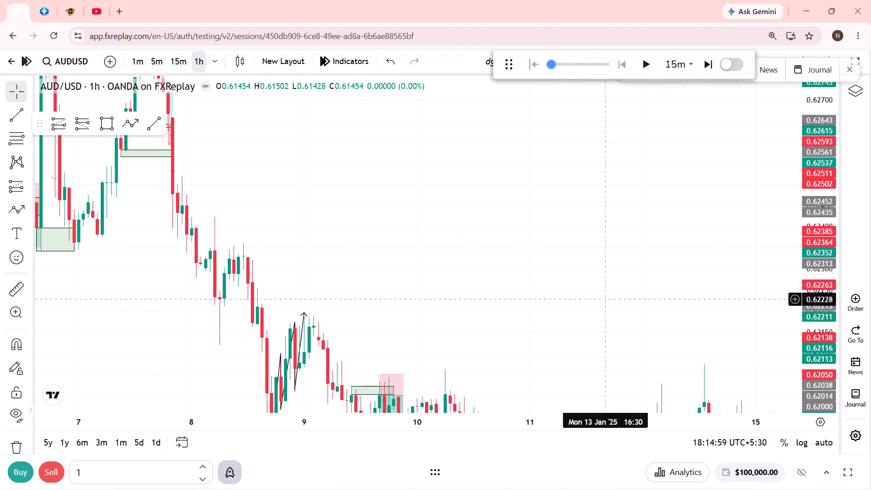
left_click_drag(599, 293, 174, 100)
Reset the 1-hour chart view and tighten the 27 Jan long position to a stop of 0.62801 and a target of 0.62951.
right_click(525, 266)
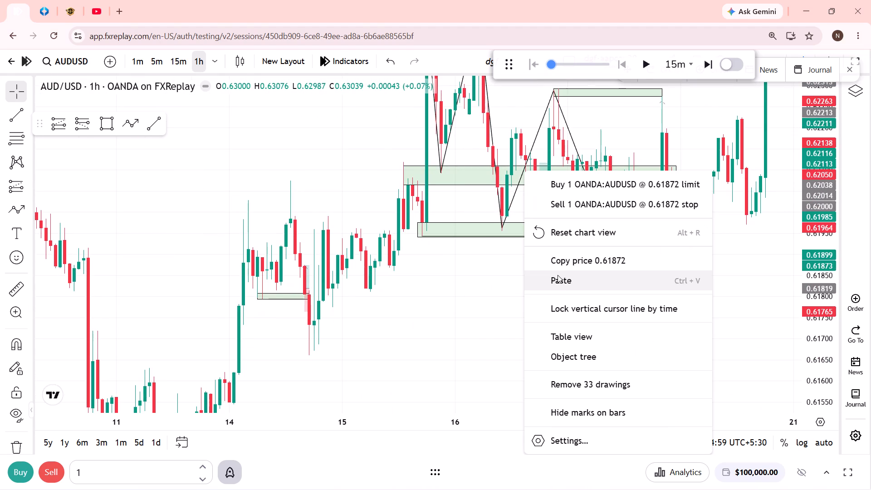
left_click(572, 235)
left_click_drag(683, 234, 648, 266)
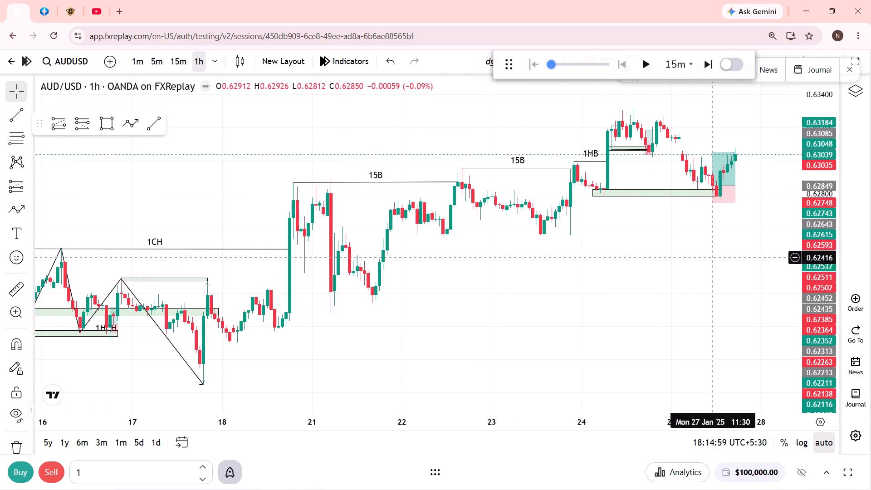
left_click_drag(808, 288, 830, 132)
left_click_drag(758, 182, 641, 346)
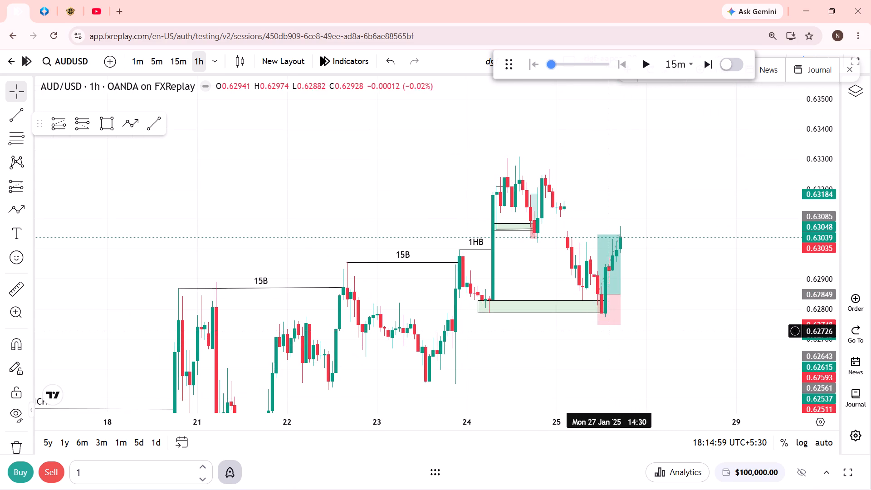
left_click_drag(599, 325, 596, 310)
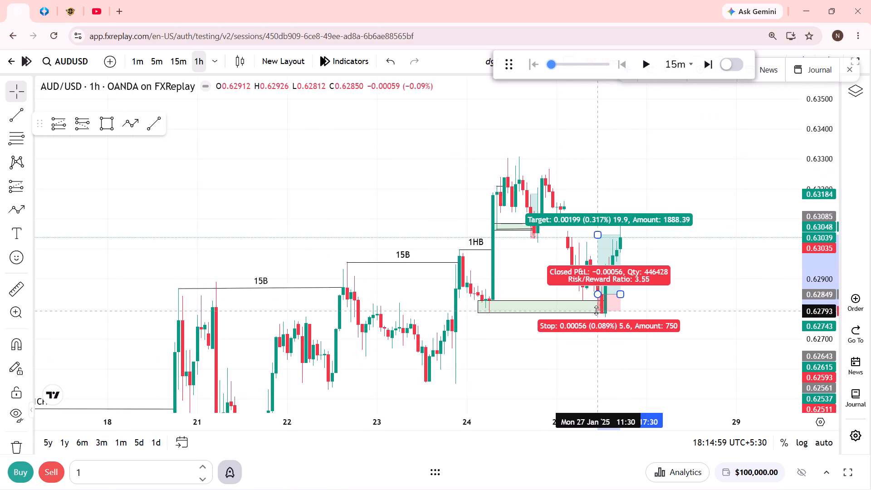
left_click_drag(596, 310, 596, 309)
left_click_drag(598, 235, 602, 264)
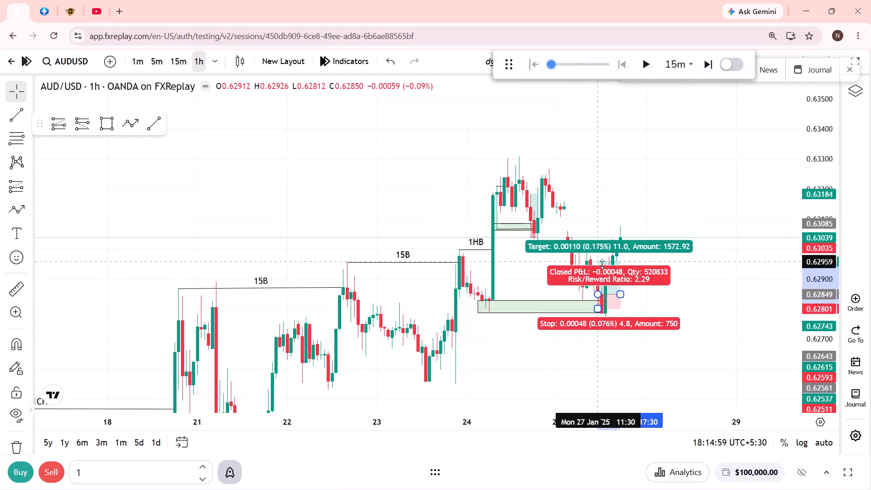
left_click_drag(602, 264, 602, 264)
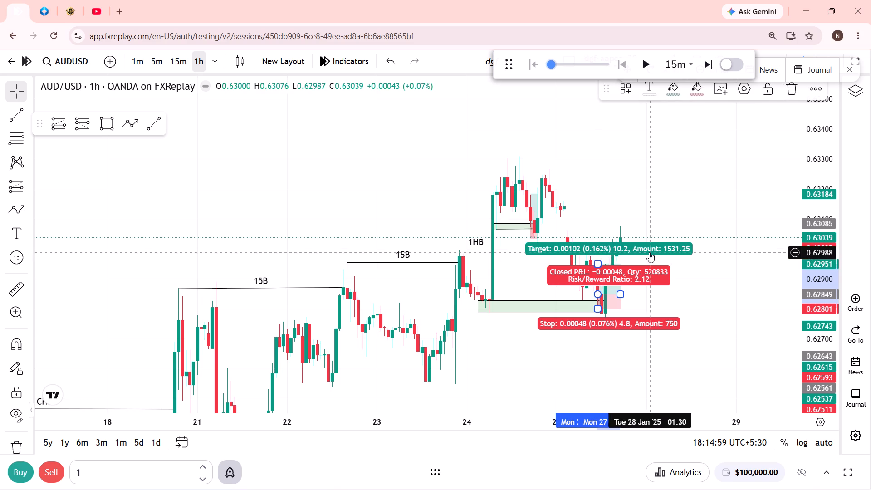
Shorten the 27 Jan long position so it ends at about 14:30.
left_click(649, 252)
left_click(641, 292)
left_click_drag(621, 293, 613, 292)
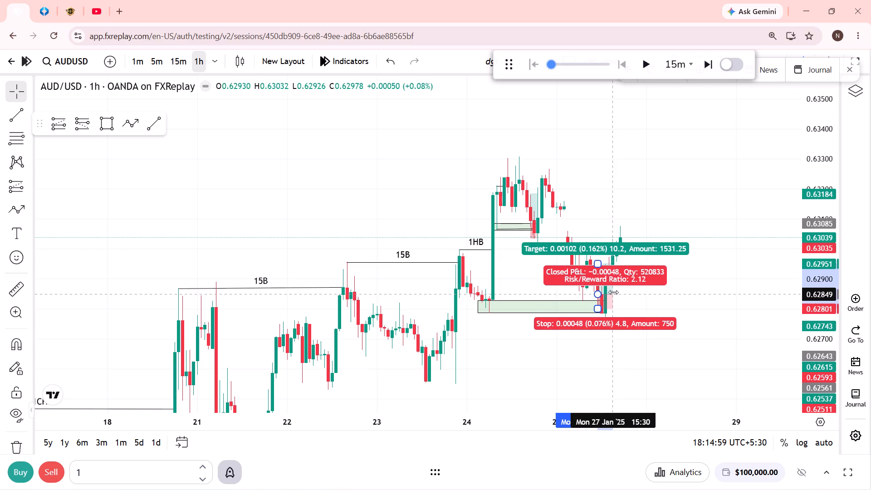
left_click_drag(613, 292, 609, 291)
left_click(665, 296)
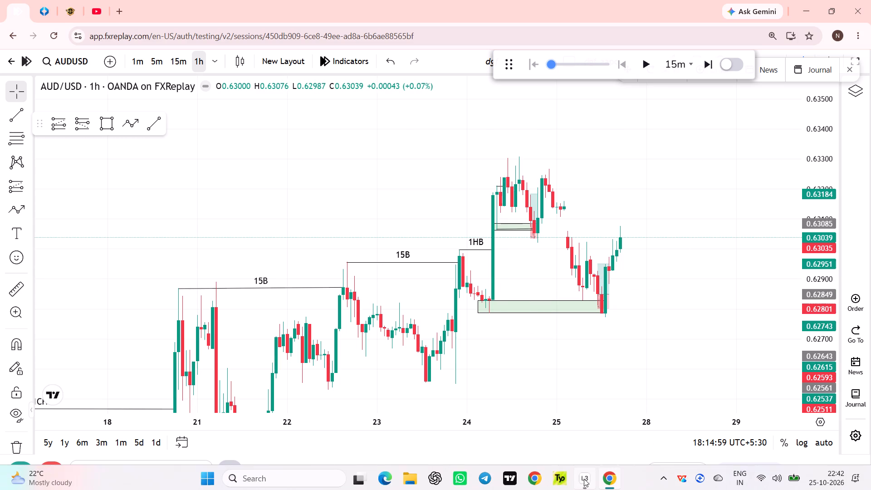
Switch to Loggy3 and check the current recording session.
left_click(584, 476)
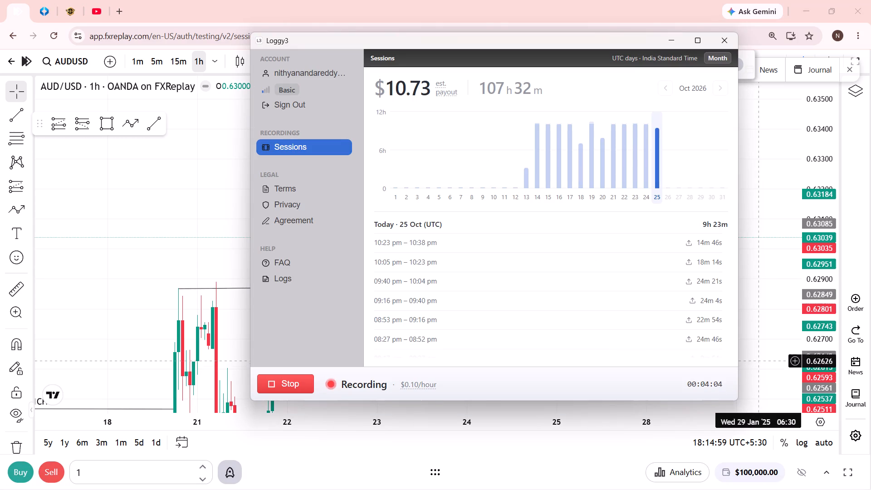
Return to FXReplay and resume the AUD/USD replay from 27 Jan on the 1-hour chart.
left_click(763, 335)
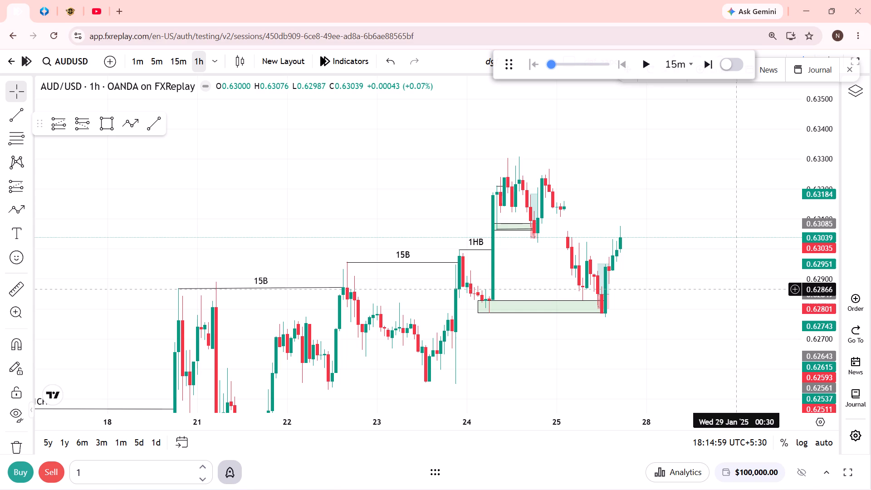
scroll(742, 281, "up", 1)
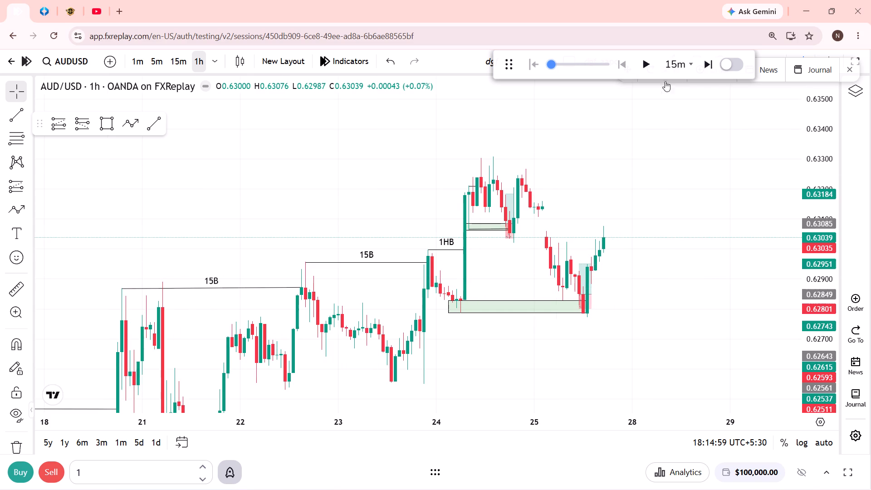
left_click(653, 64)
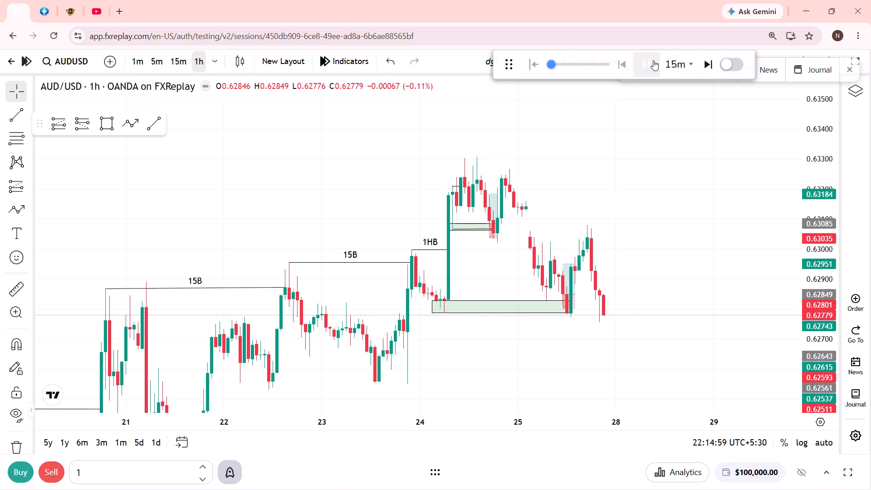
Switch the running replay to the 15-minute chart, follow price into 28 Jan, and pause it at about 01:45.
left_click(186, 66)
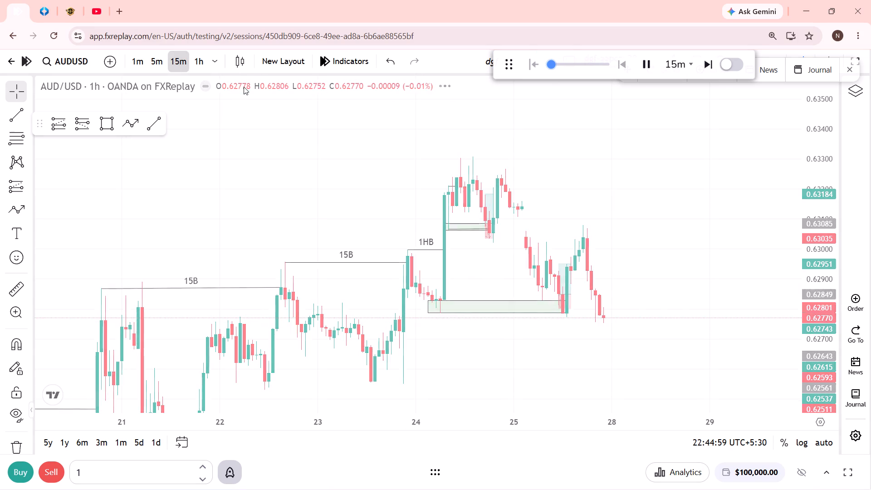
scroll(472, 272, "down", 4)
left_click(675, 291)
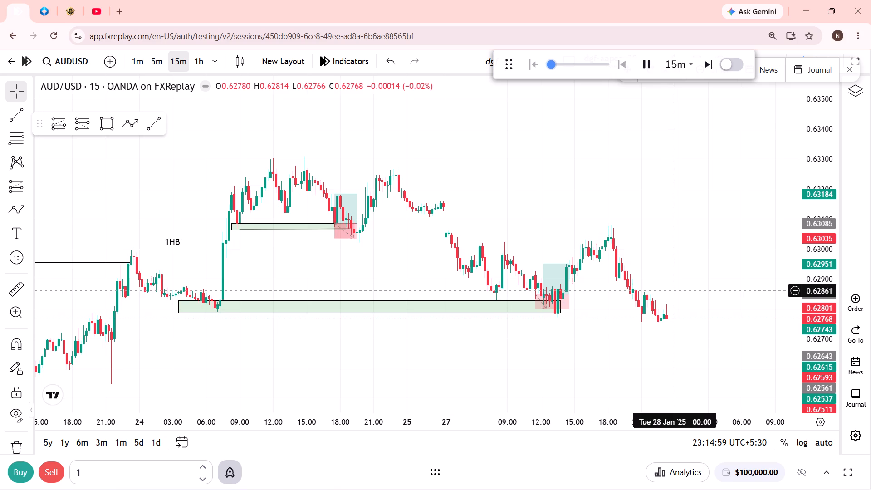
left_click_drag(667, 281, 697, 240)
left_click_drag(817, 360, 822, 220)
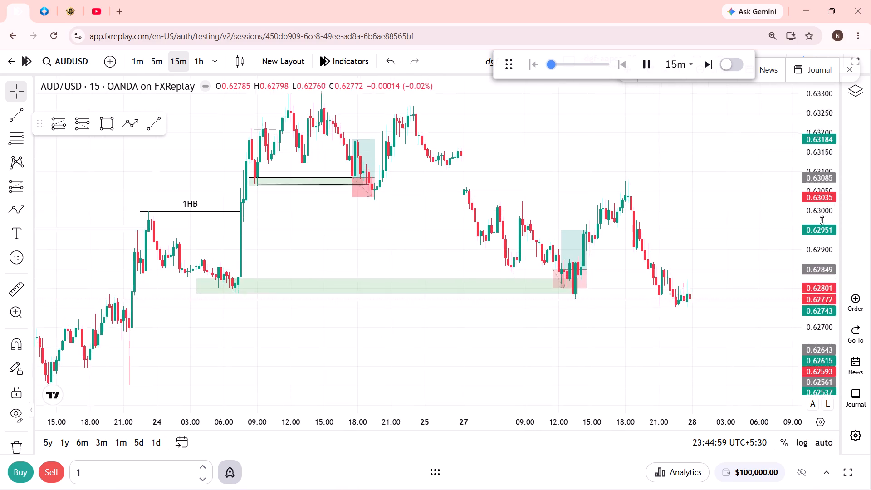
left_click_drag(822, 220, 819, 206)
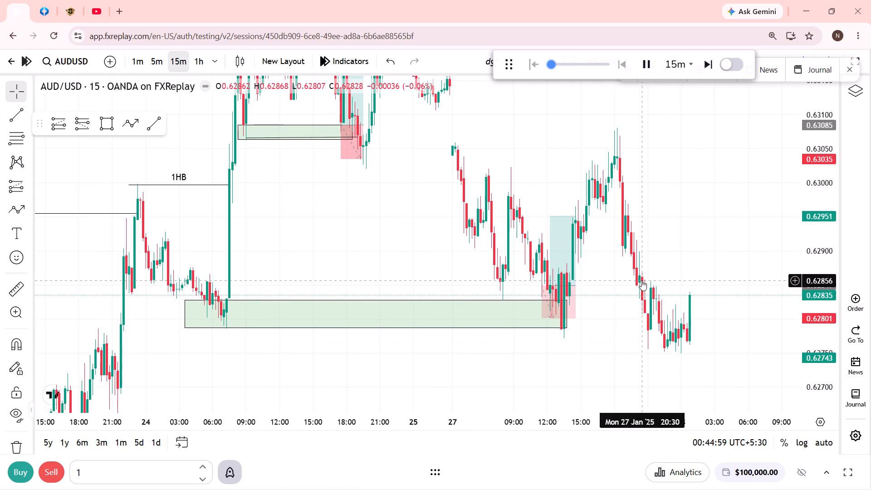
left_click_drag(822, 235, 798, 307)
left_click(758, 295)
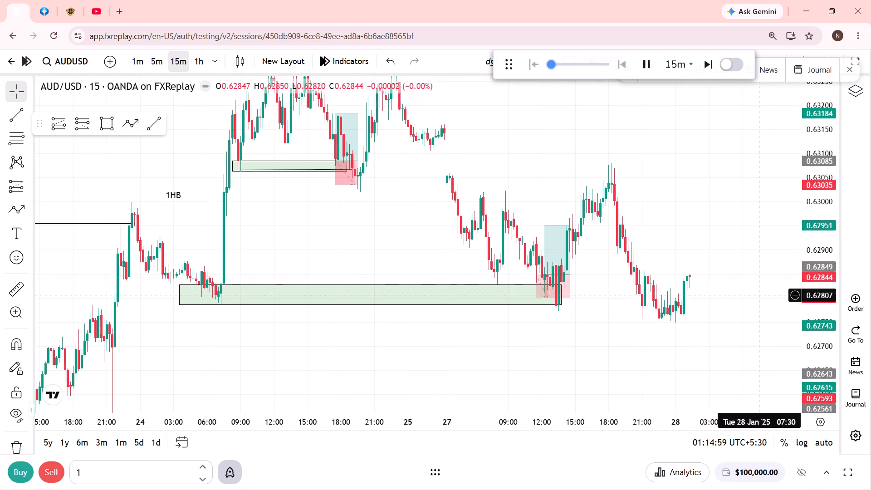
left_click(642, 64)
left_click_drag(623, 163, 646, 251)
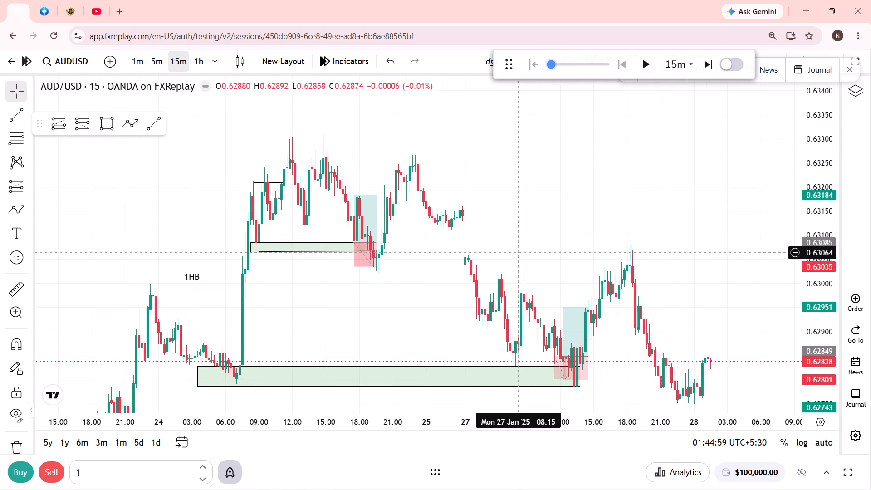
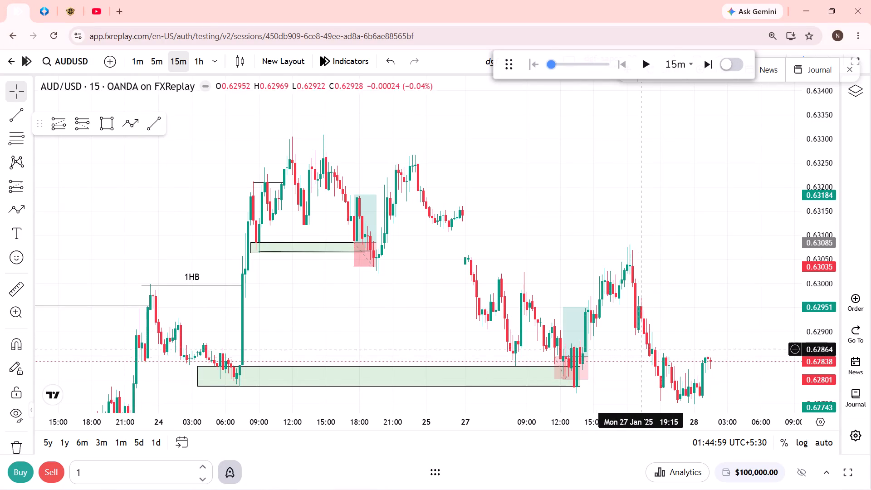
Examine the 27 Jan long position and the surrounding zones on the 15-minute chart.
left_click_drag(646, 359, 637, 333)
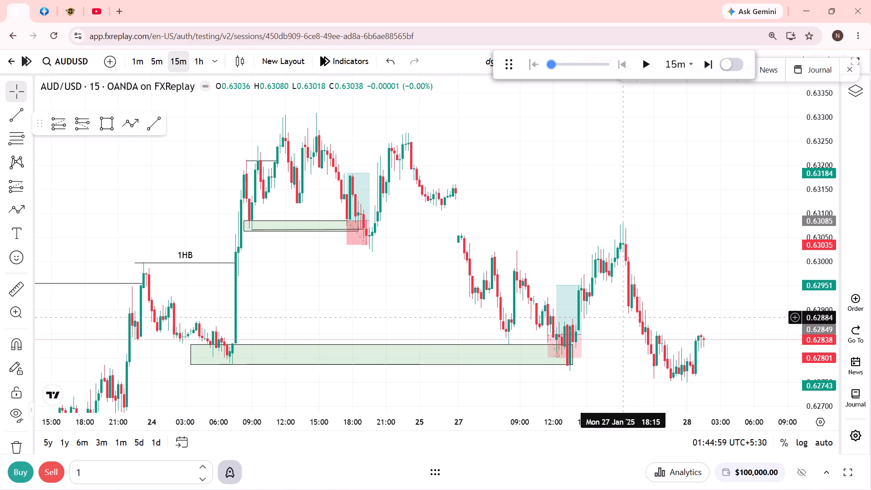
left_click_drag(634, 319, 626, 300)
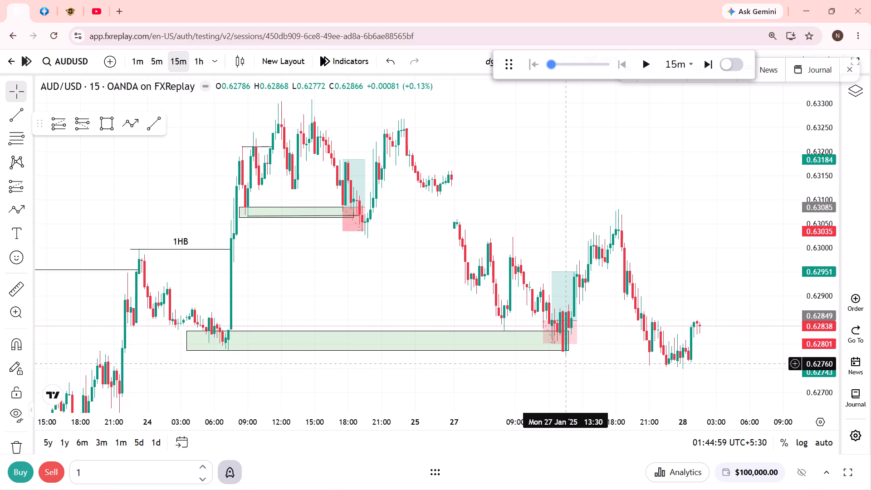
double_click(563, 331)
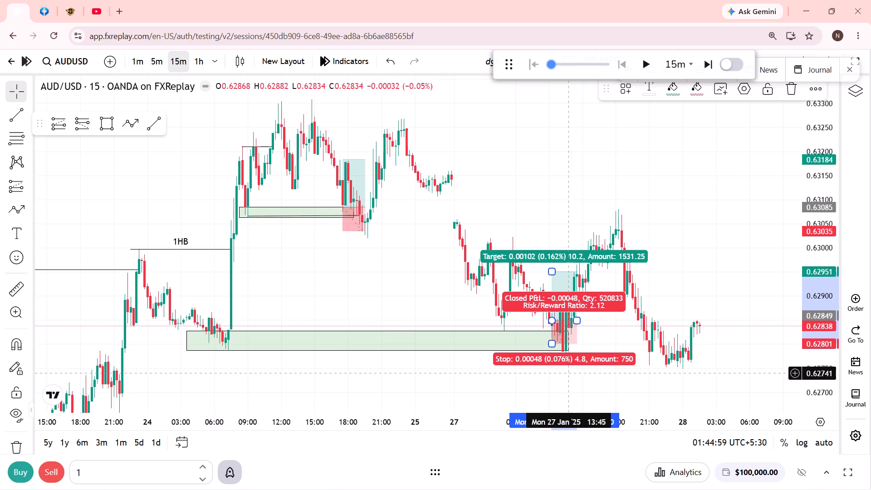
left_click(634, 372)
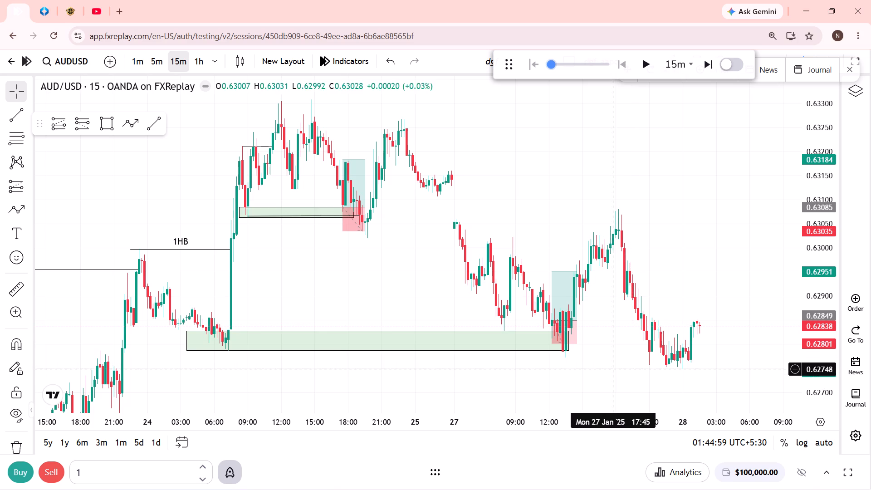
left_click_drag(393, 268, 634, 168)
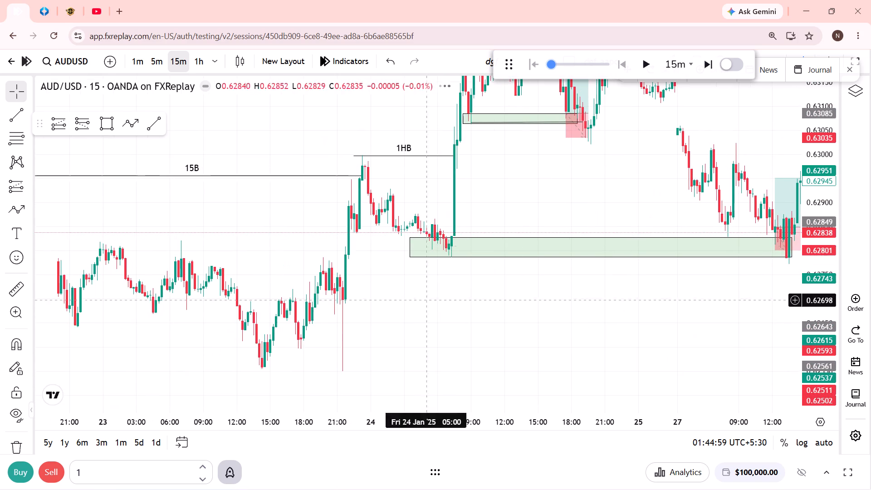
left_click_drag(569, 357, 467, 420)
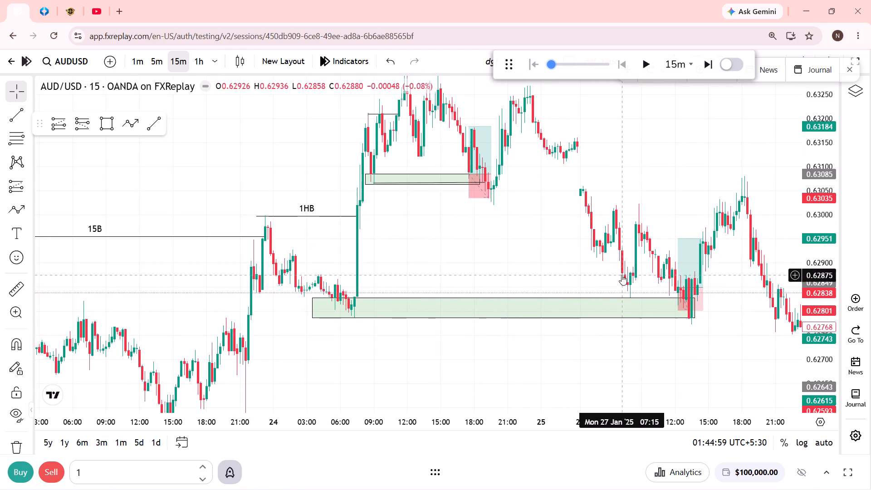
left_click_drag(620, 271, 502, 266)
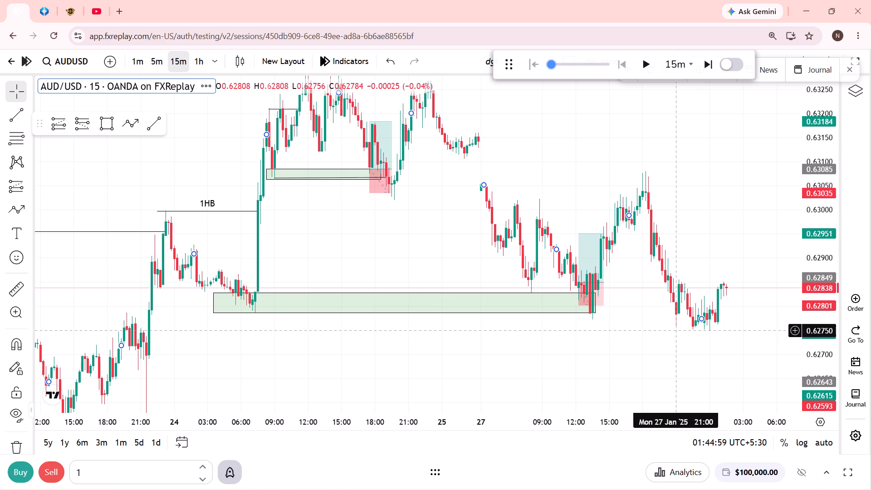
left_click(657, 322)
left_click(647, 328)
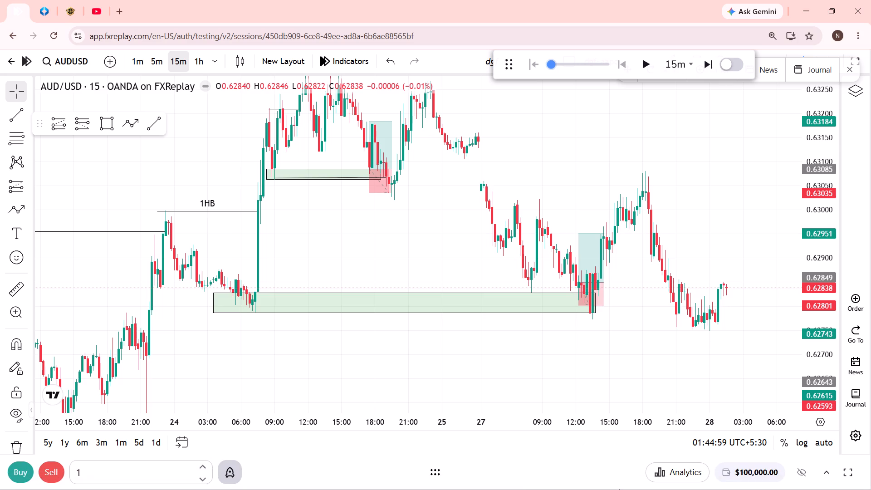
Switch to Loggy3, stop the current recording session and start a new one.
left_click(590, 478)
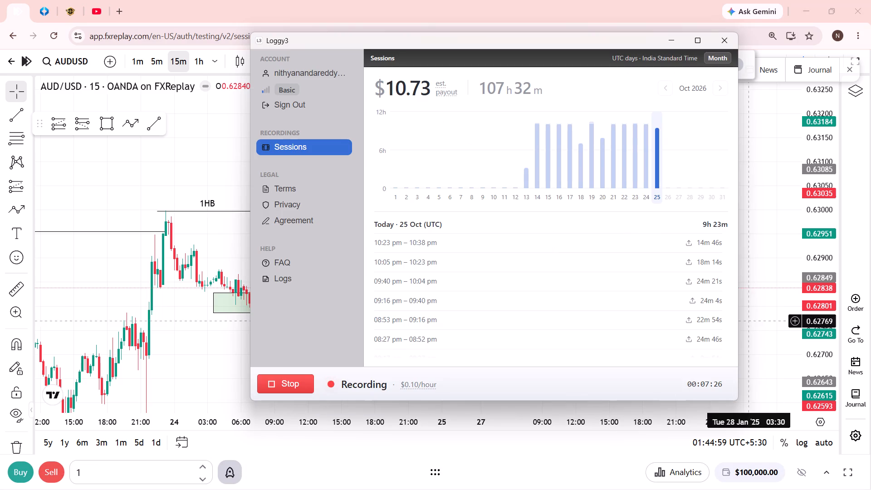
left_click(302, 384)
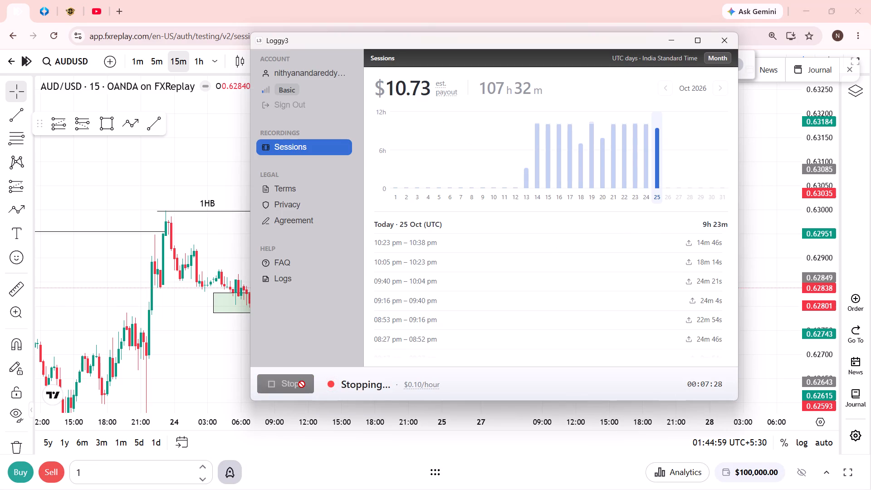
left_click(302, 384)
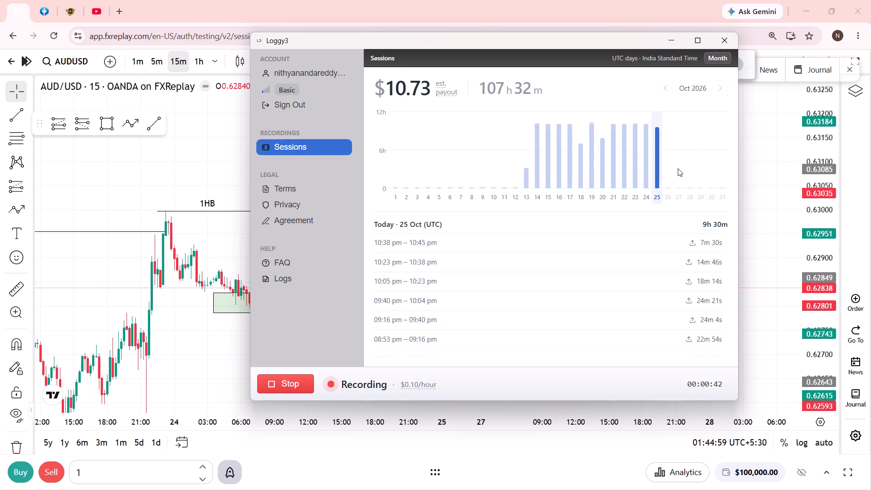
Return to FXReplay and draw a horizontal trend line at about 0.62904 from 05:30 to 07:15 on 27 Jan.
left_click(758, 213)
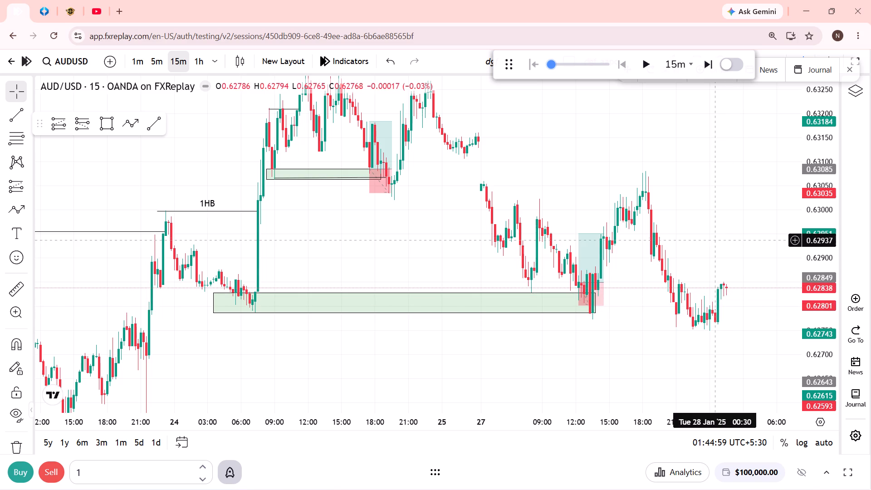
left_click_drag(714, 245, 710, 299)
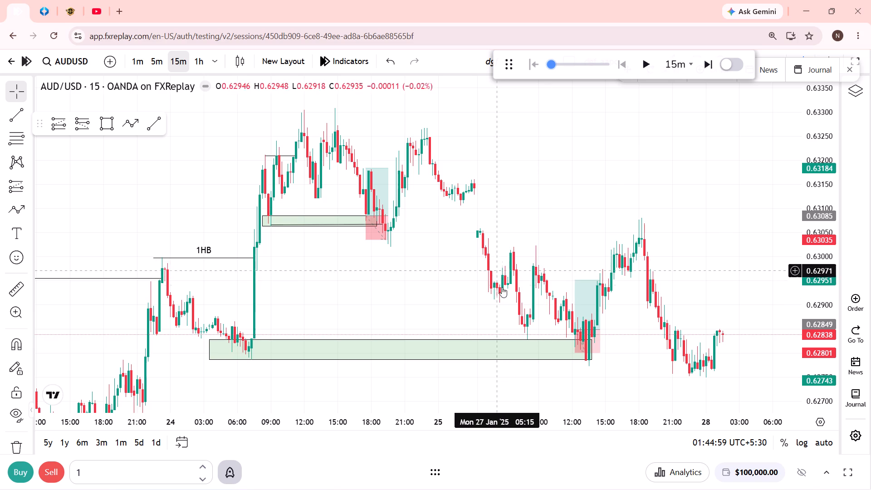
scroll(474, 336, "up", 3)
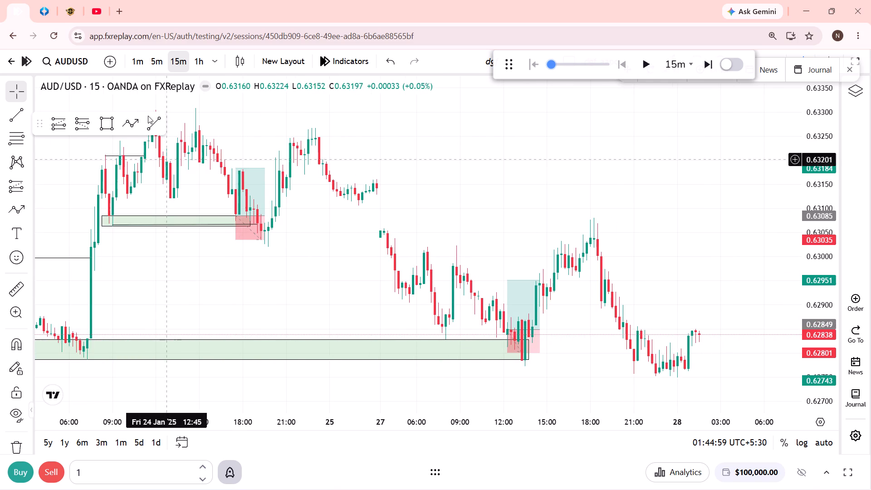
left_click(156, 128)
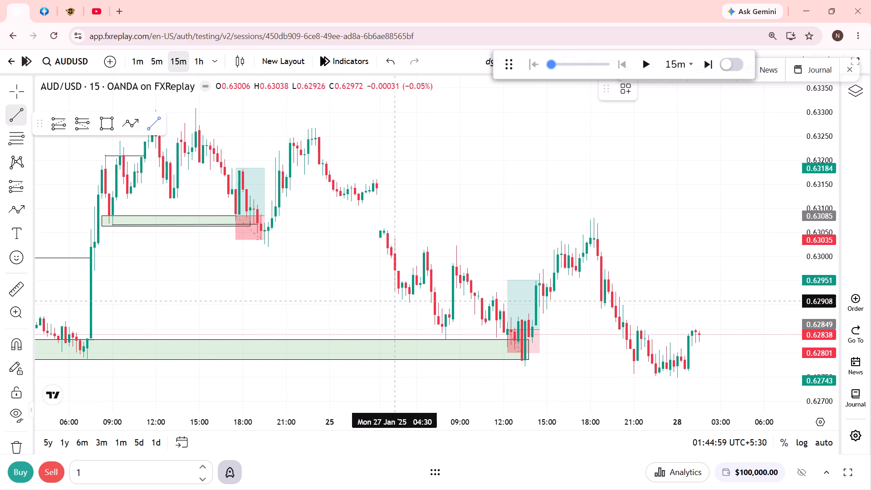
left_click(410, 303)
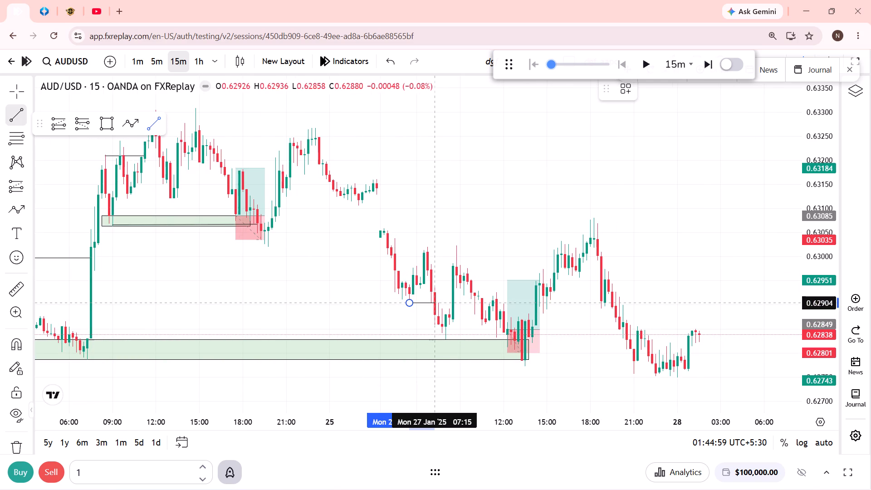
left_click(436, 303)
Draw a second horizontal trend line at about 0.62834 from 08:00 to 12:45 on 27 Jan.
left_click_drag(482, 321, 430, 285)
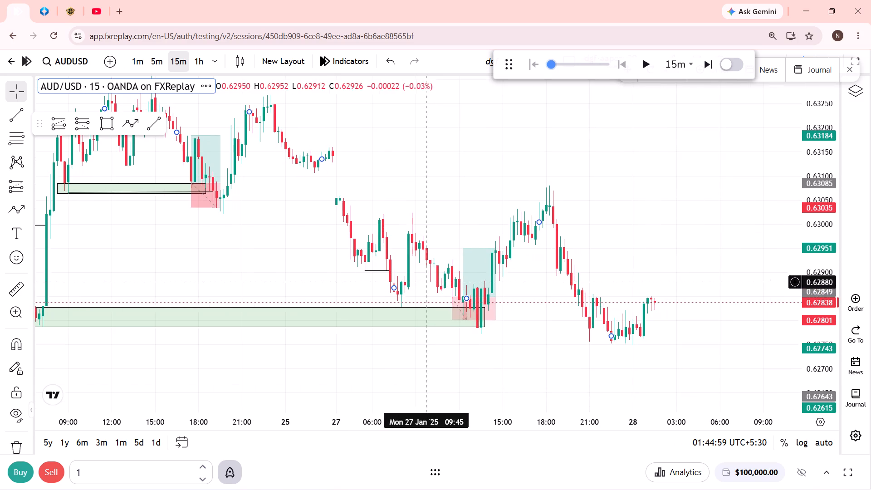
left_click(154, 116)
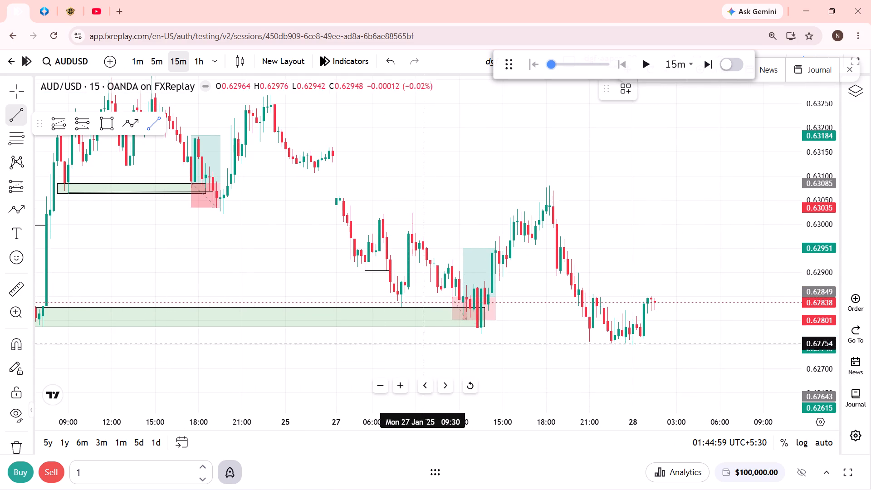
left_click(401, 304)
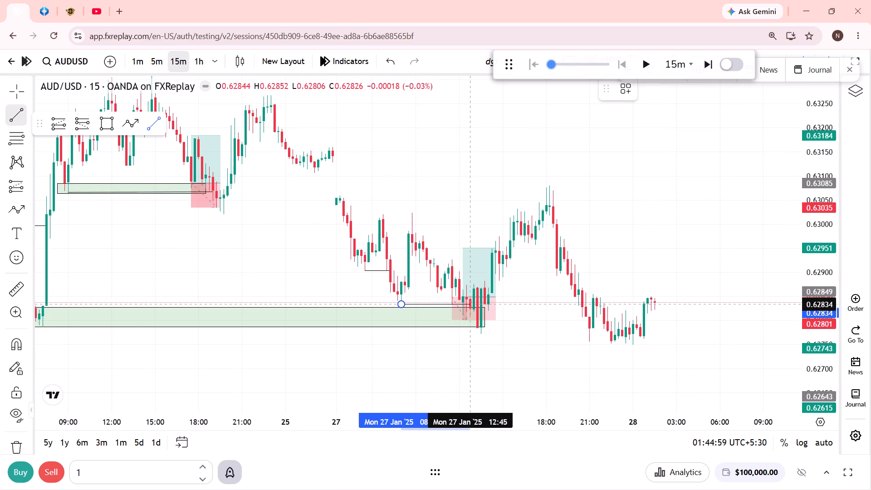
left_click(471, 304)
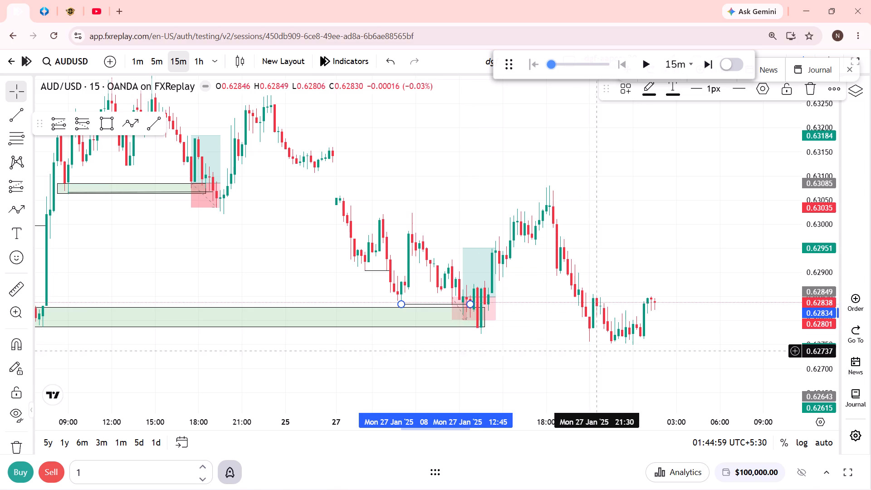
left_click(592, 370)
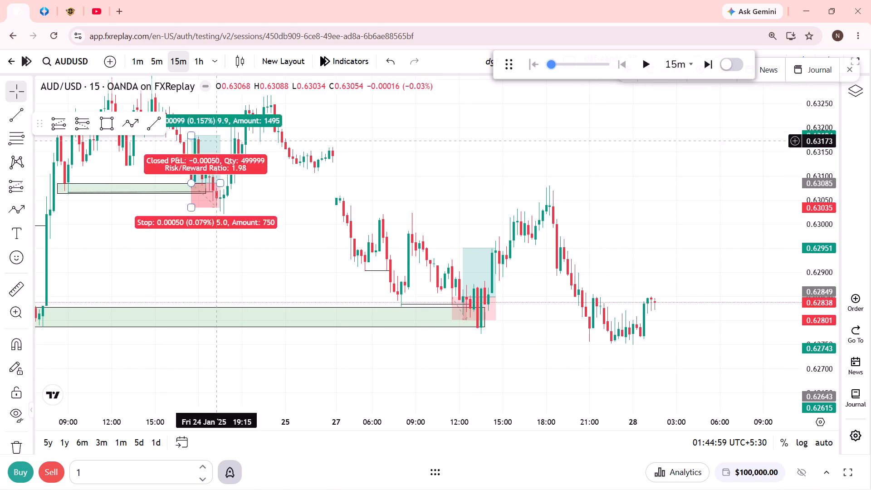
Play the AUD/USD replay forward on 28 Jan and pause it at about 04:00.
left_click(648, 60)
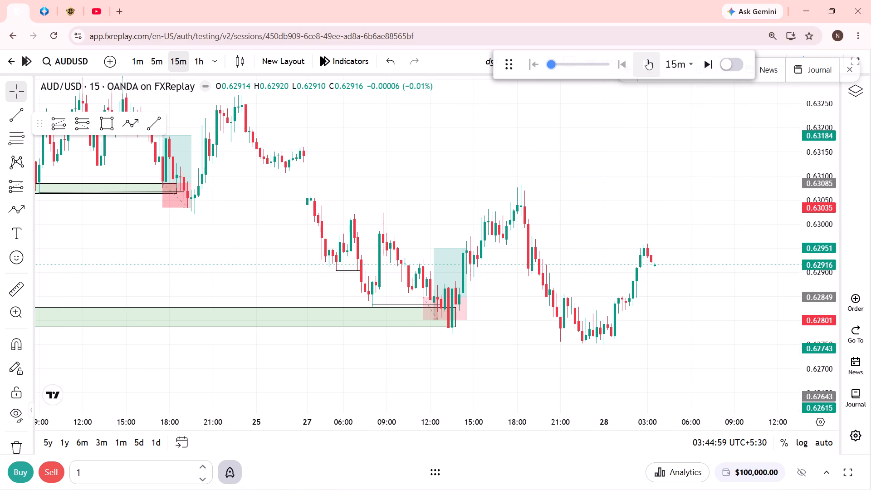
left_click(647, 59)
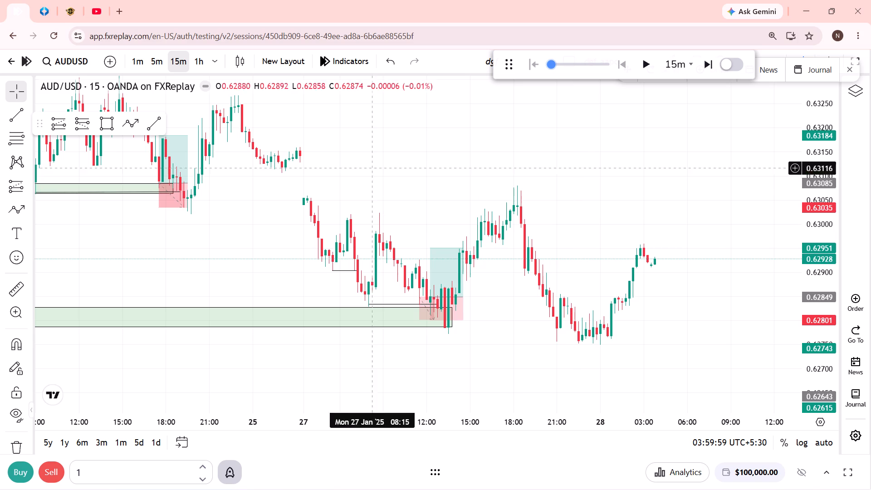
Place a long position from 20:15 to about 21:30 on 27 Jan with entry 0.62855, stop 0.62799 and target 0.62967.
left_click(76, 127)
left_click(57, 128)
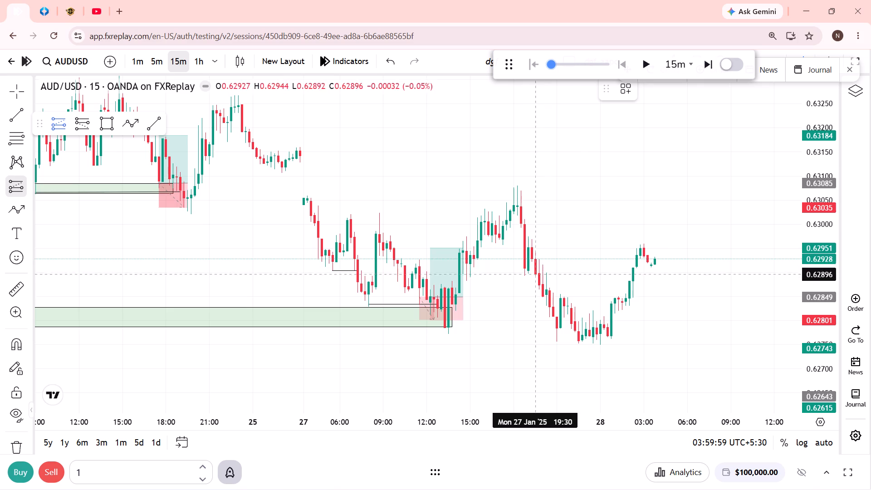
left_click(548, 294)
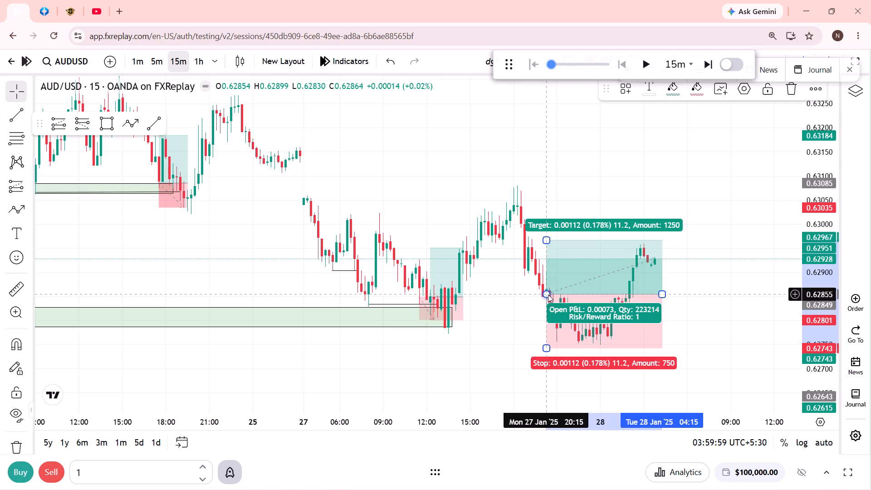
left_click_drag(551, 349, 548, 328)
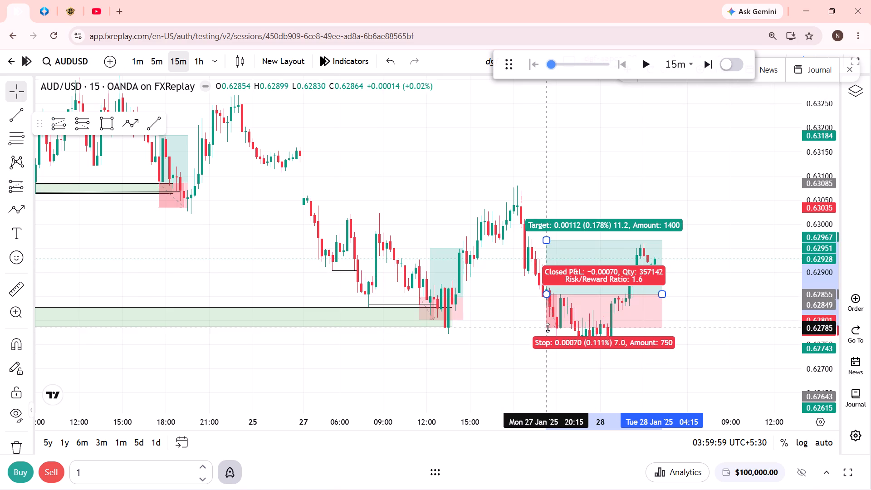
left_click_drag(548, 328, 548, 317)
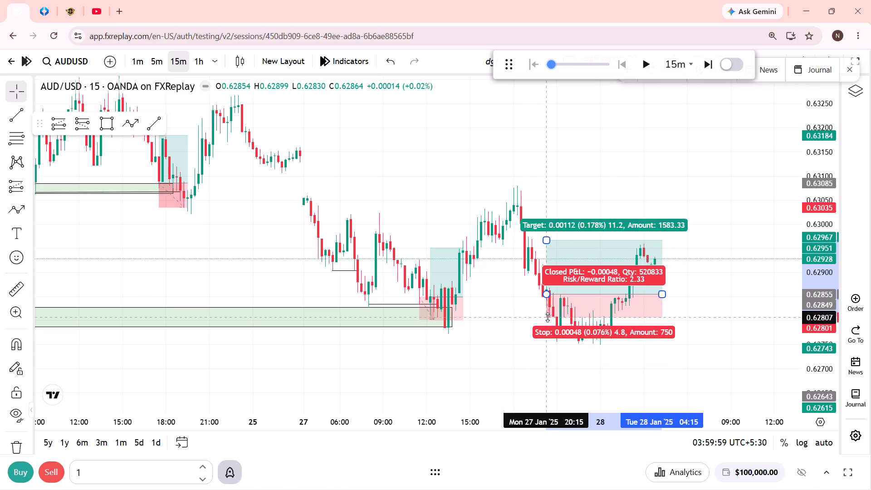
left_click_drag(548, 317, 549, 321)
left_click_drag(660, 296, 567, 299)
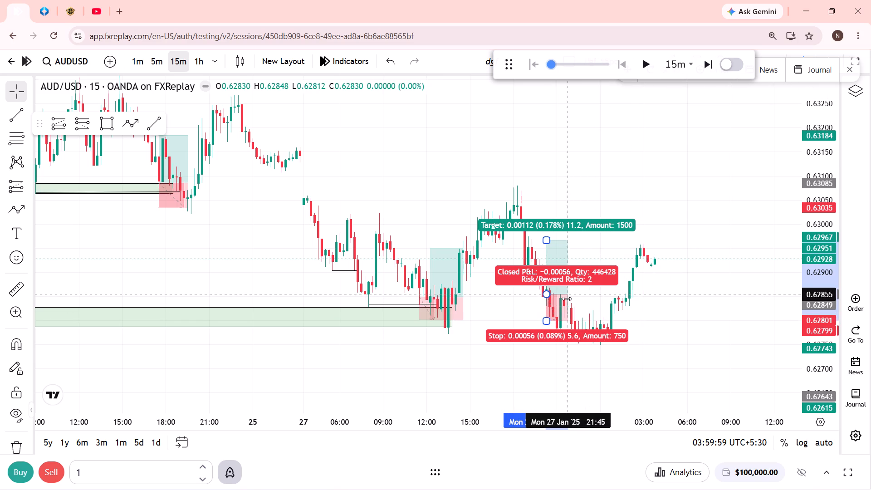
left_click_drag(567, 299, 563, 299)
left_click(677, 288)
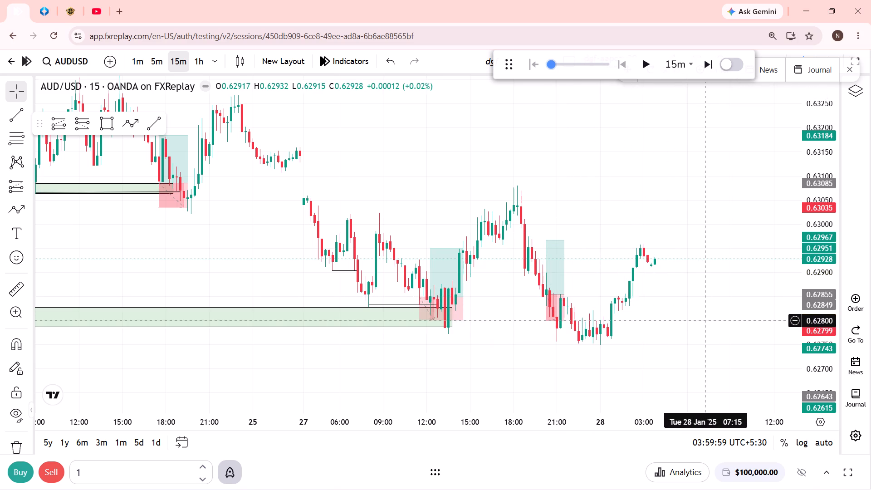
left_click(712, 350)
Resume the replay on 28 Jan and pause it at about 05:15.
left_click(651, 63)
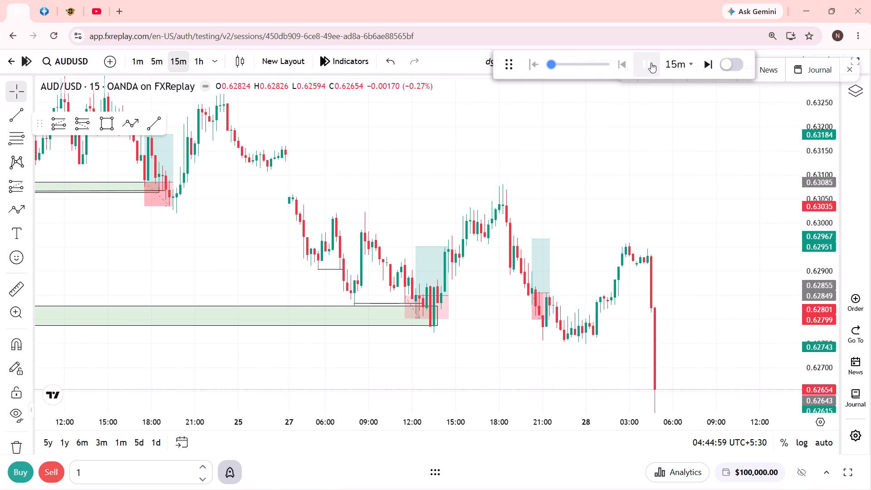
left_click(651, 63)
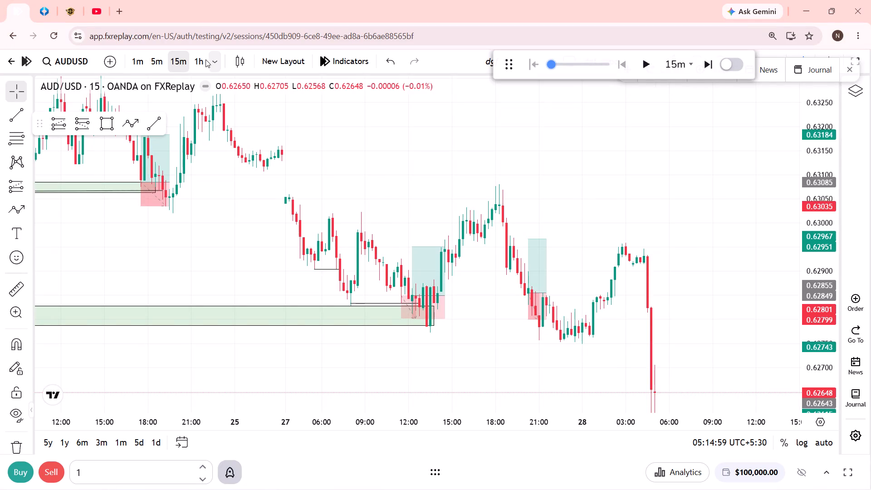
Switch AUD/USD to the 1-hour timeframe and examine the price structure from 21 to 28 Jan around the marked zones.
left_click(202, 60)
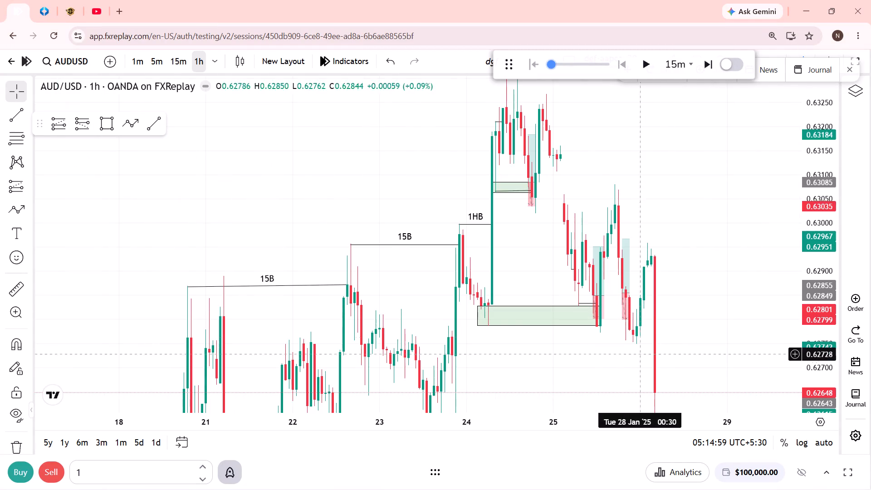
left_click_drag(805, 285, 807, 368)
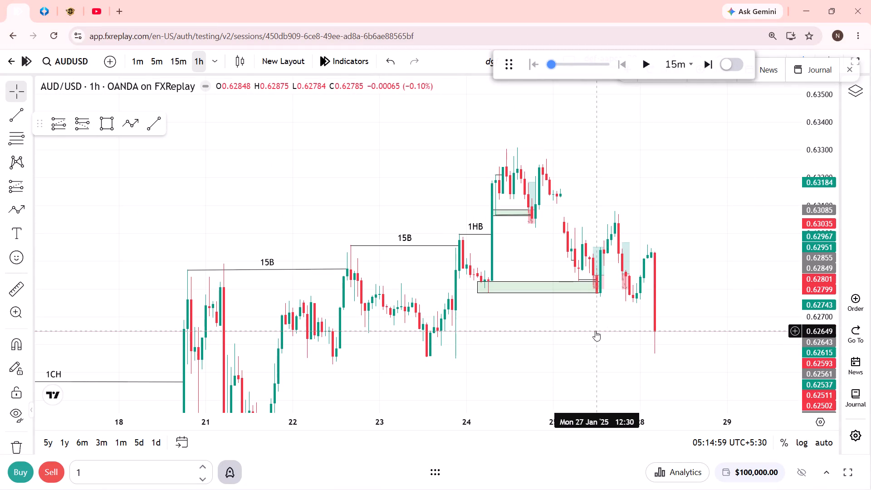
left_click_drag(595, 331, 619, 313)
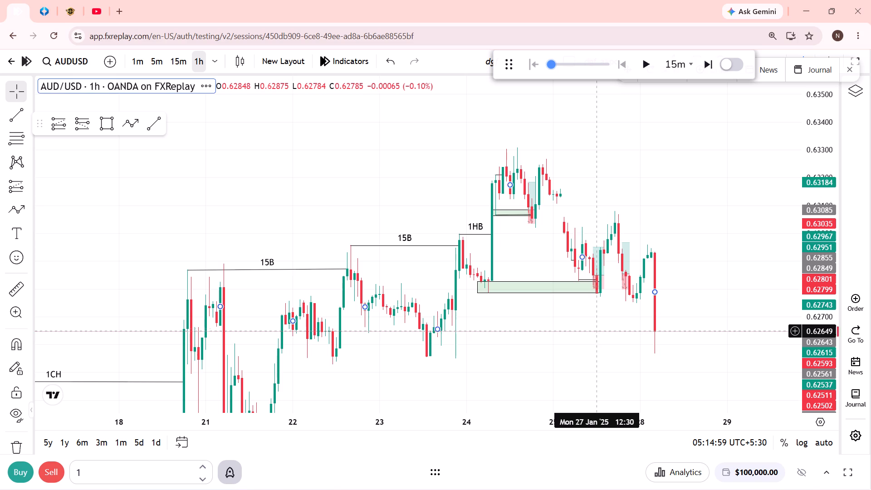
left_click_drag(619, 313, 647, 263)
left_click_drag(820, 378, 847, 13)
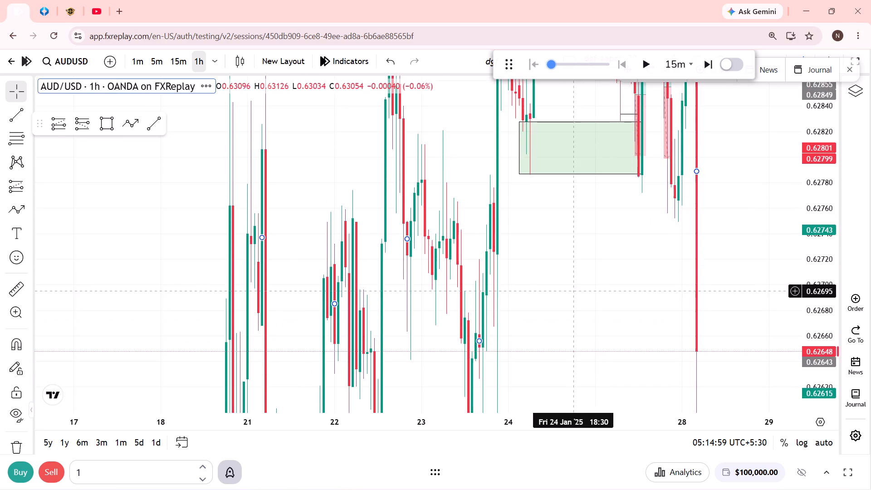
left_click_drag(569, 290, 633, 326)
left_click_drag(832, 218, 807, 379)
left_click_drag(680, 296, 556, 357)
left_click_drag(603, 313, 600, 352)
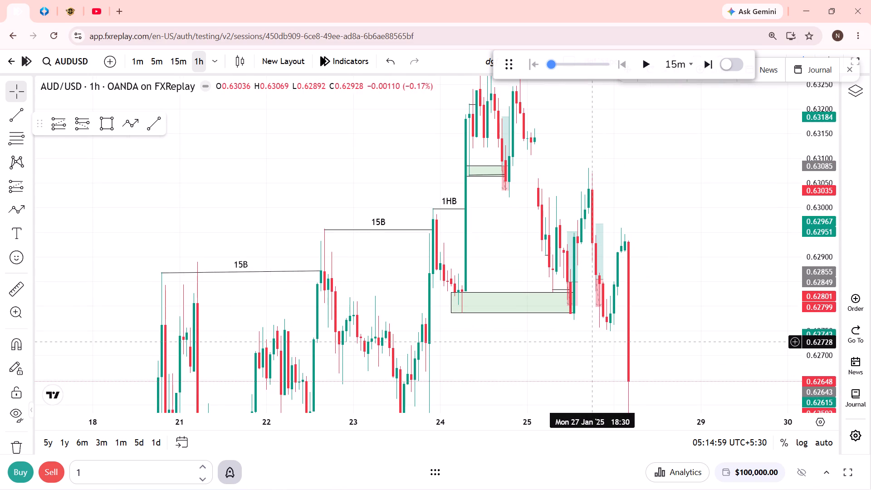
Adjust the stop of the evening 27 Jan long position to 0.62803.
left_click(597, 303)
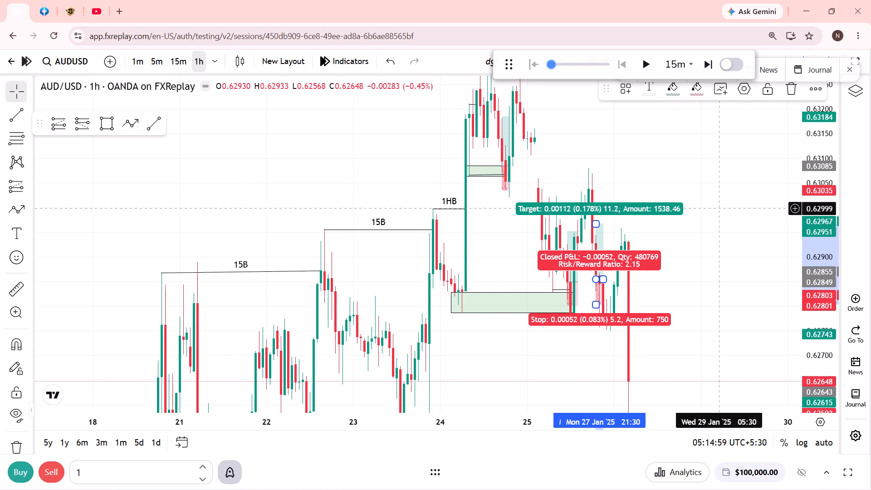
left_click(735, 250)
Examine the 1-hour drop on 28 Jan against the earlier swings, structure lines and green zones.
left_click_drag(735, 250, 694, 245)
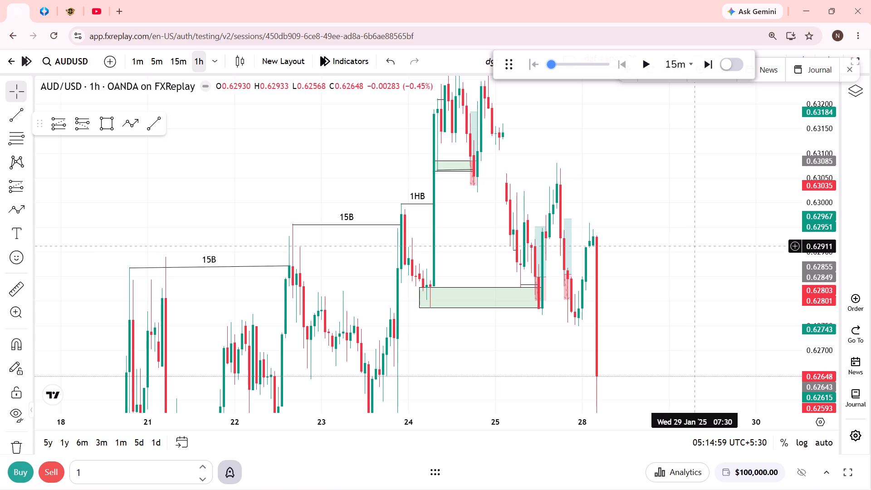
left_click_drag(671, 274, 682, 219)
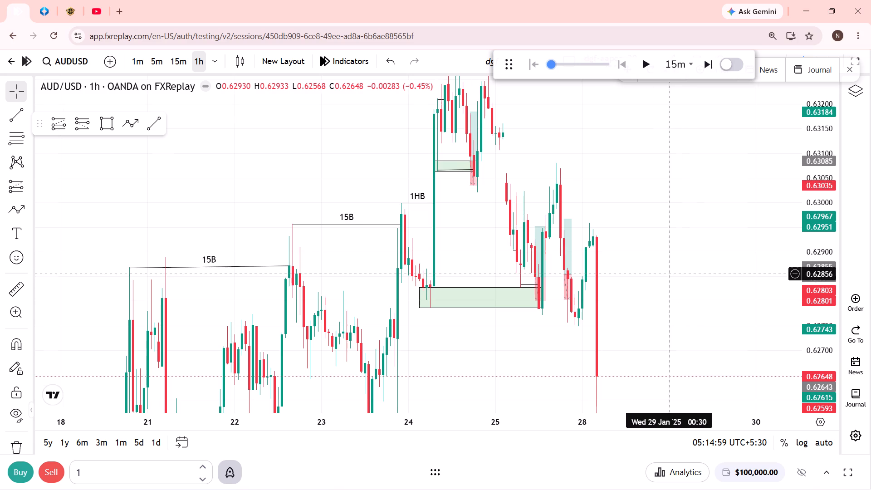
left_click_drag(682, 219, 695, 176)
left_click_drag(573, 269, 565, 384)
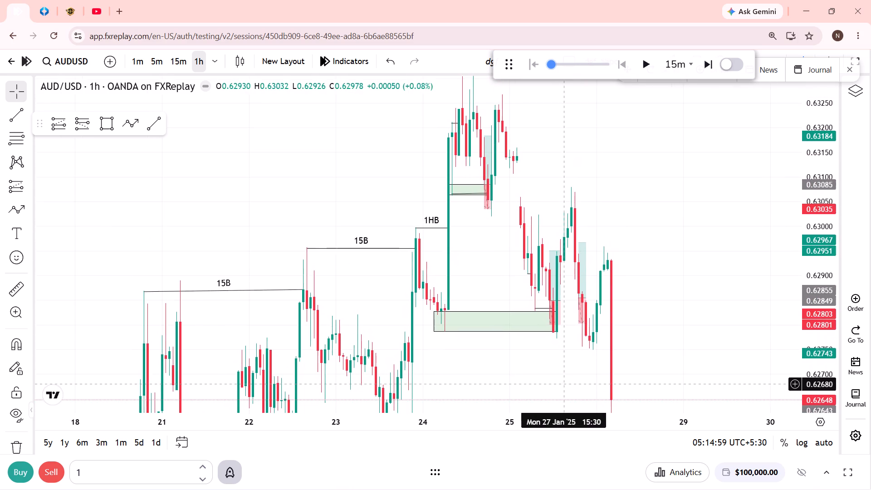
left_click_drag(565, 384, 604, 301)
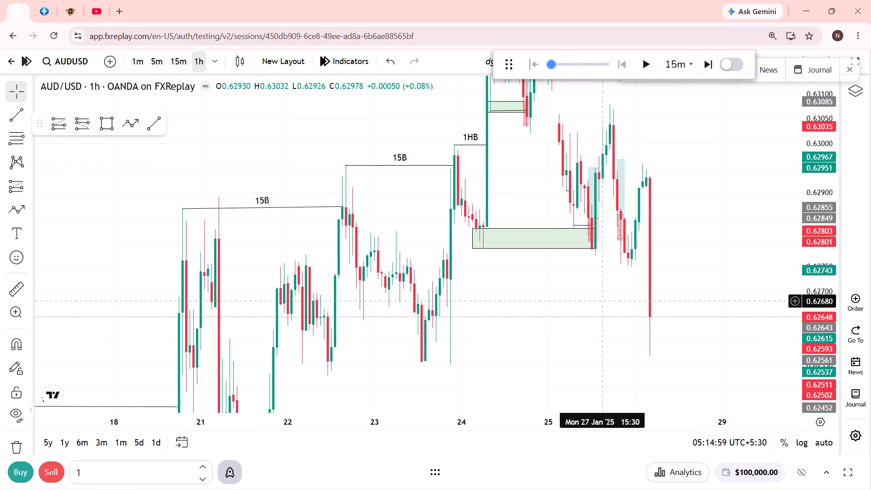
left_click_drag(610, 332, 613, 352)
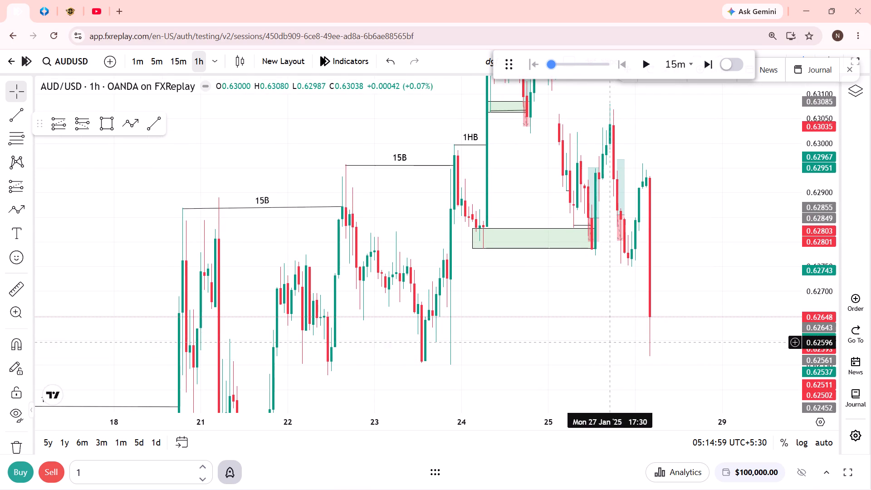
left_click_drag(613, 352, 614, 358)
left_click_drag(808, 238, 807, 328)
scroll(729, 318, "up", 4)
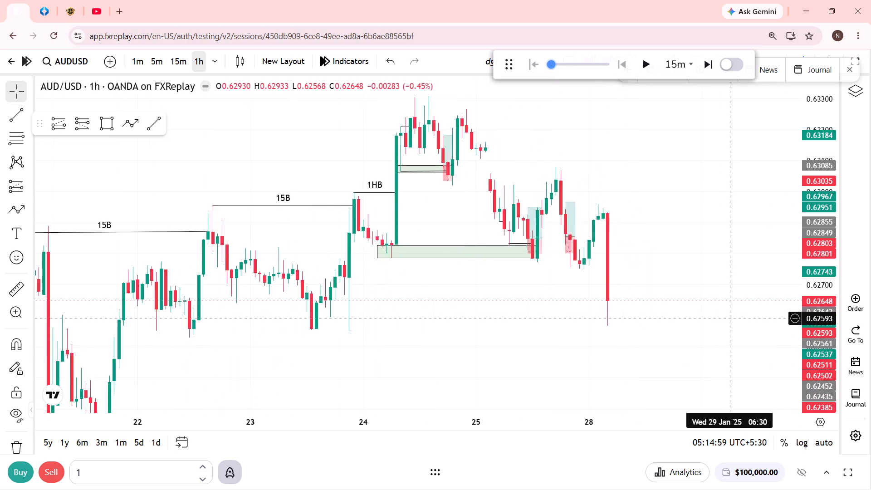
left_click_drag(709, 291, 725, 330)
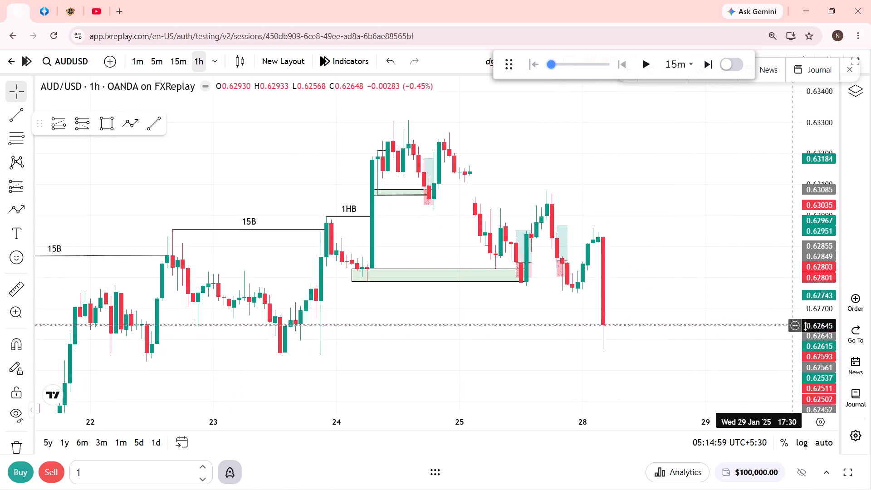
left_click_drag(811, 328, 811, 281)
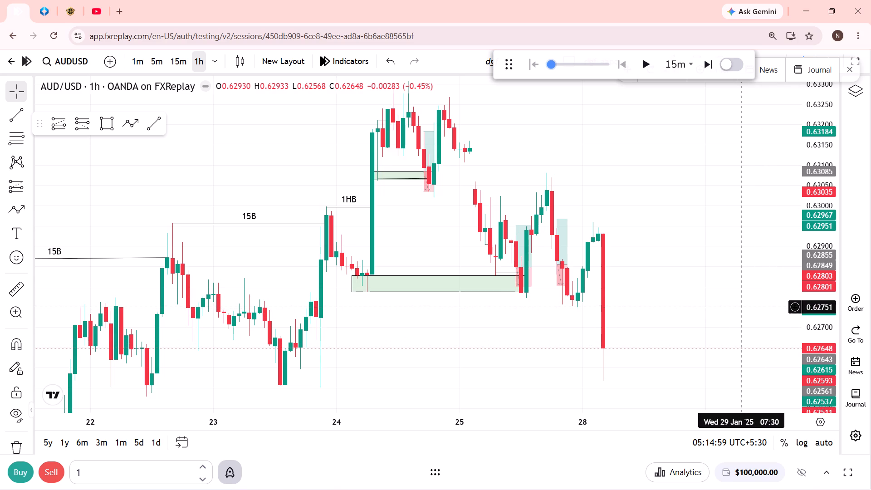
Return to the 15-minute timeframe, play the replay forward on 28 Jan and pause it at about 15:30.
left_click(171, 64)
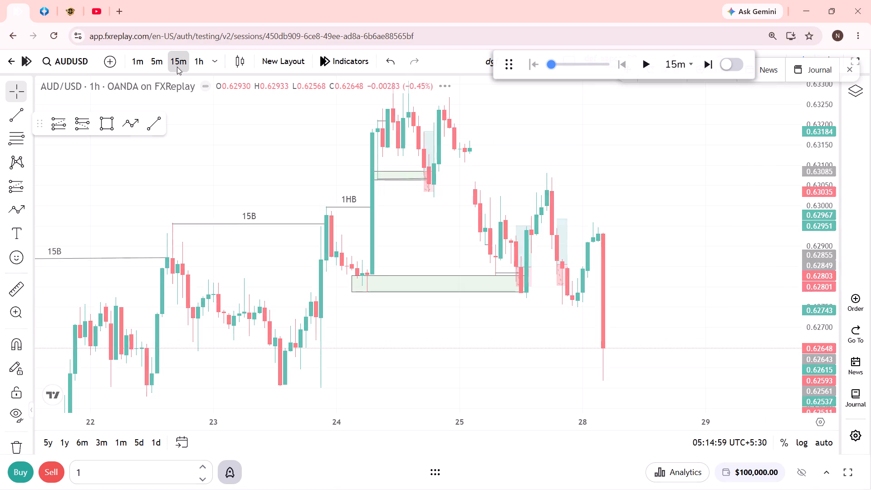
scroll(547, 267, "down", 6)
scroll(627, 298, "down", 3)
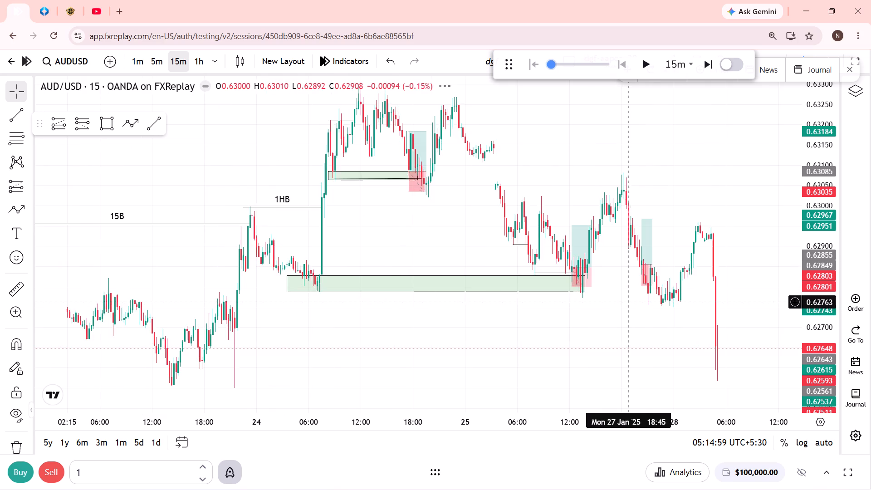
scroll(628, 328, "up", 4)
left_click_drag(727, 331, 722, 286)
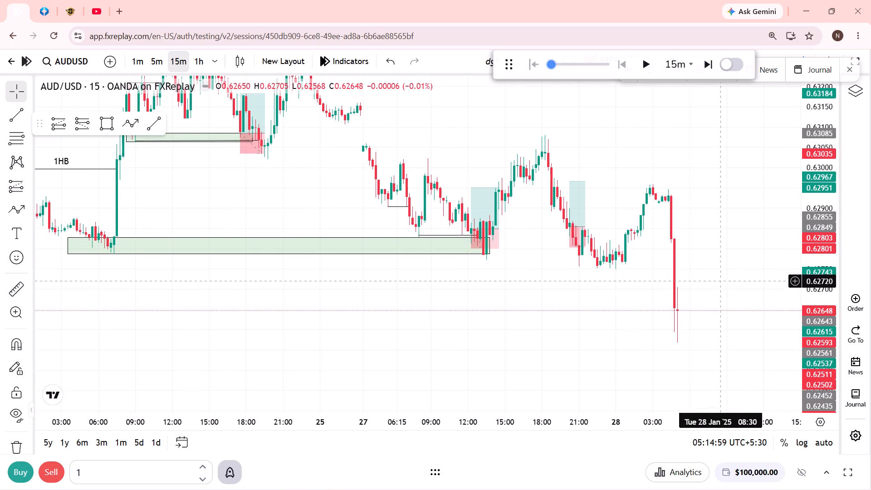
left_click(643, 72)
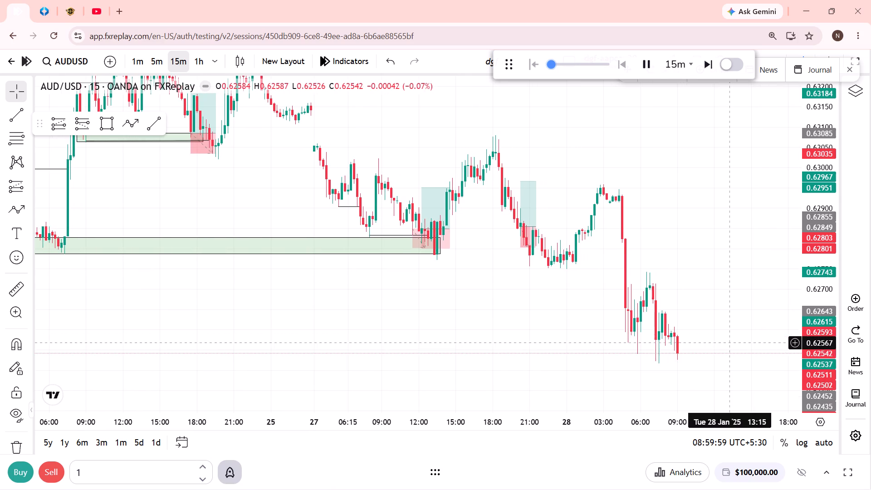
left_click_drag(700, 348, 690, 255)
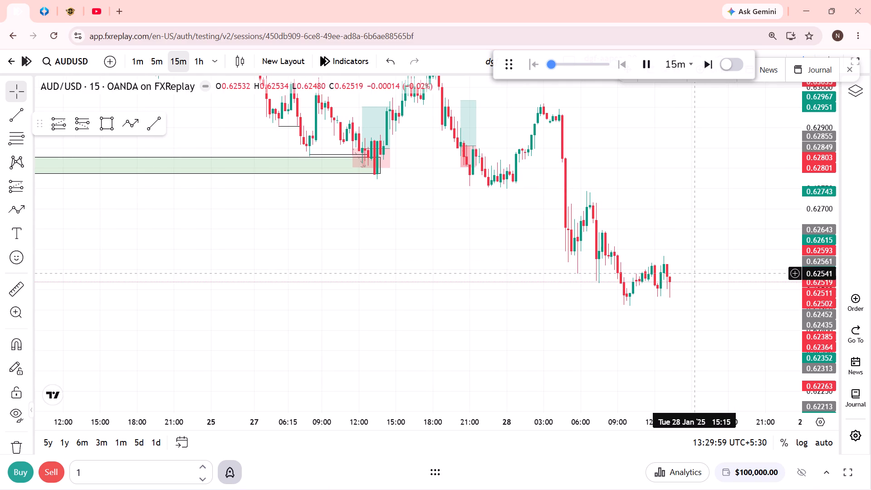
left_click_drag(694, 273, 700, 206)
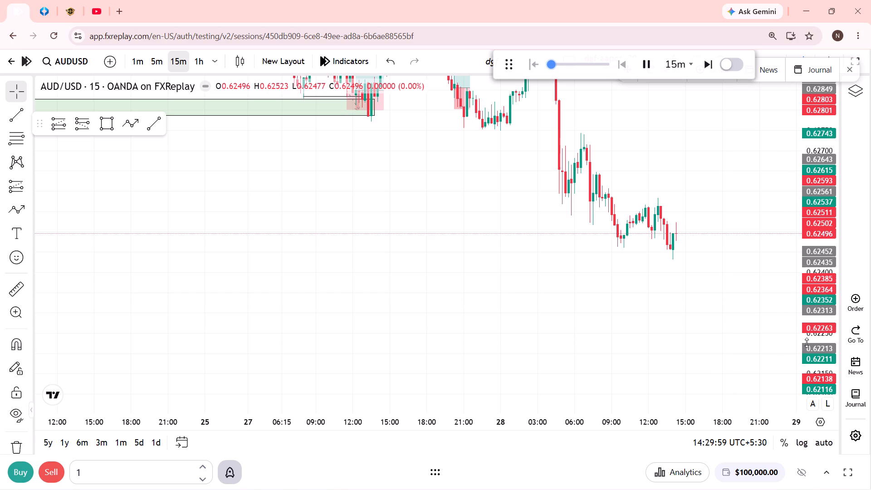
left_click_drag(813, 343, 800, 193)
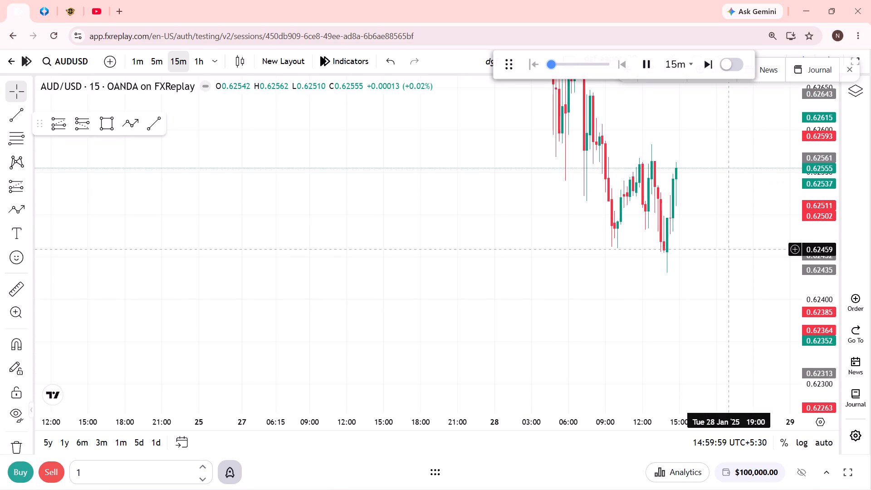
left_click(652, 69)
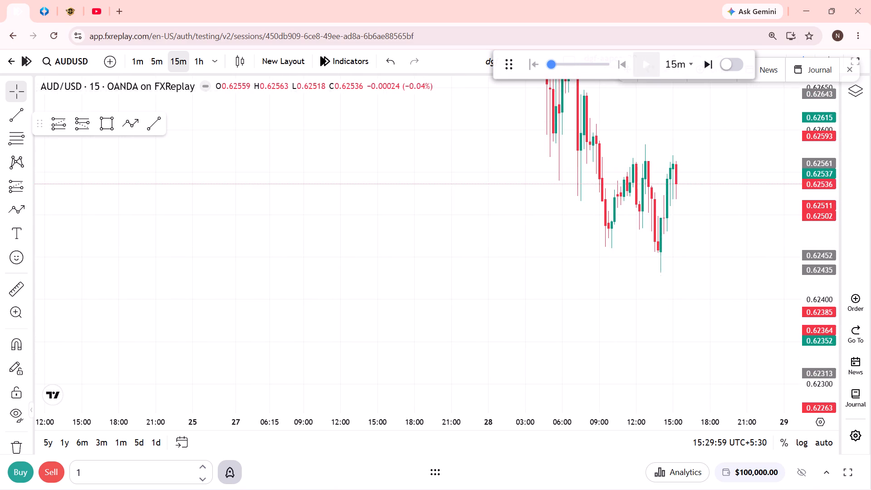
Draw a rectangle zone between about 0.62563 and 0.62583 from 12:15 to 17:30 on 28 Jan.
left_click_drag(687, 233, 664, 280)
scroll(639, 285, "up", 2)
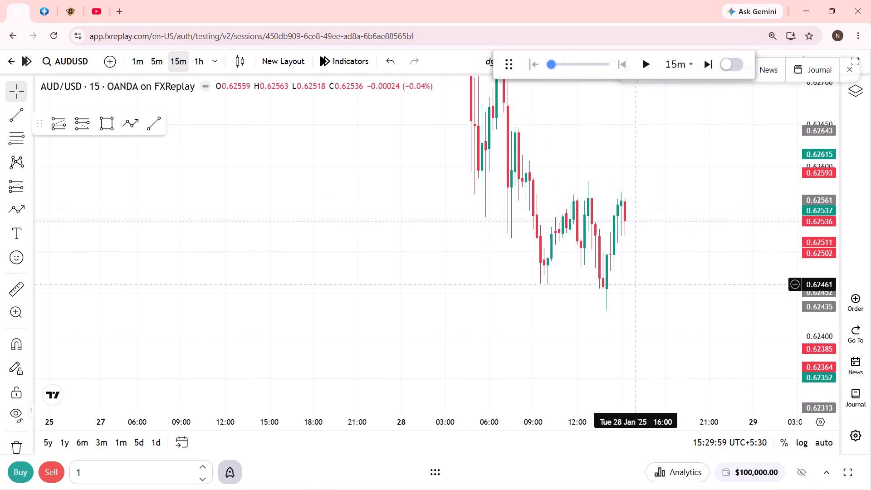
left_click(111, 116)
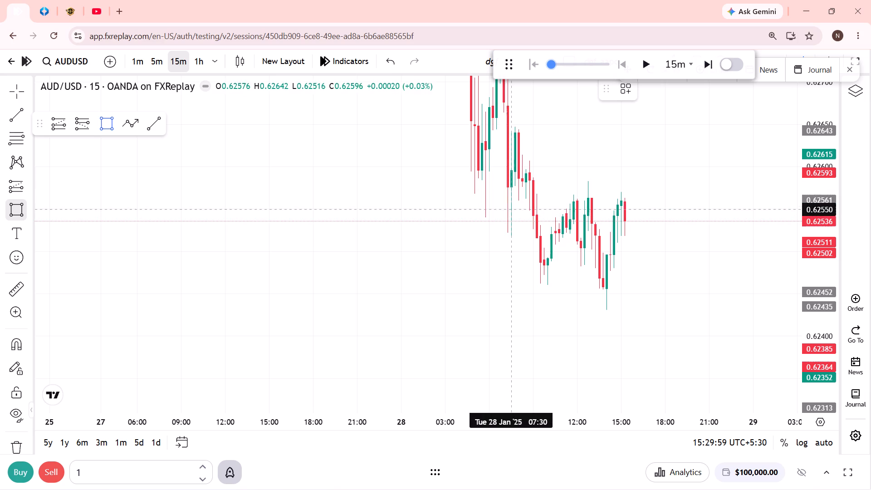
left_click(582, 198)
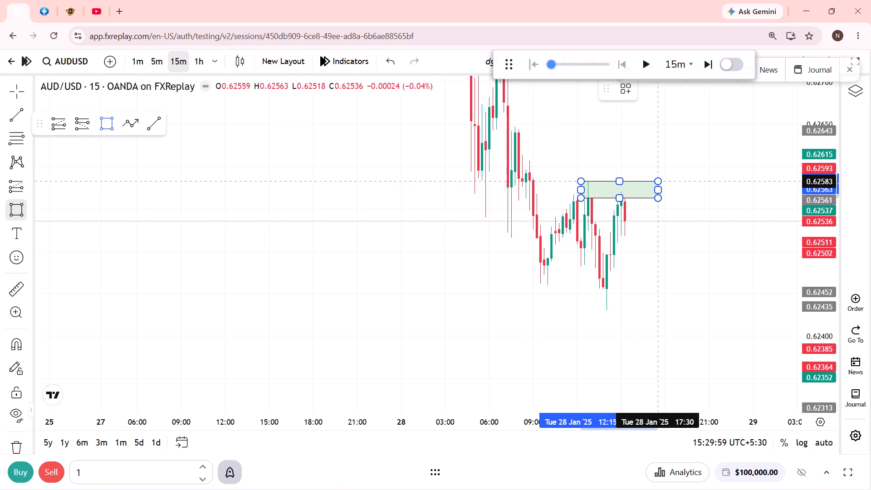
left_click(657, 181)
left_click(648, 236)
Draw a horizontal trend line at about 0.62460 from 10:00 to 14:00 on 28 Jan.
left_click_drag(621, 308, 572, 314)
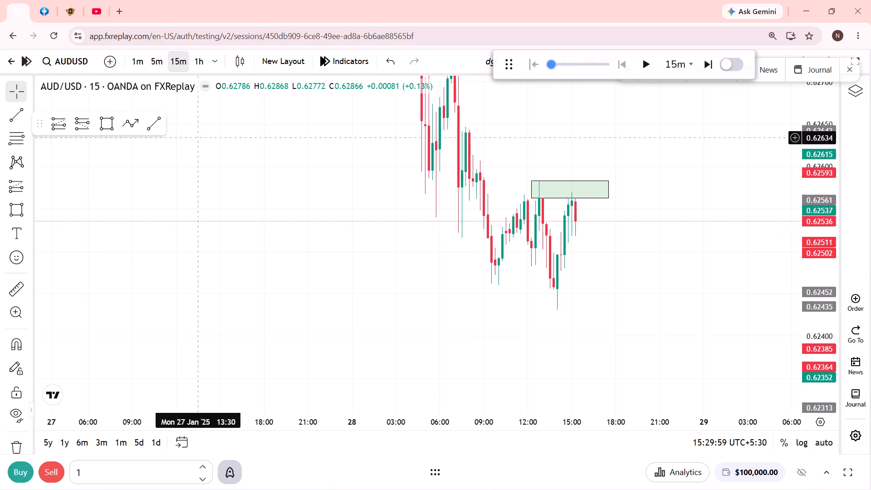
left_click(142, 110)
left_click(155, 118)
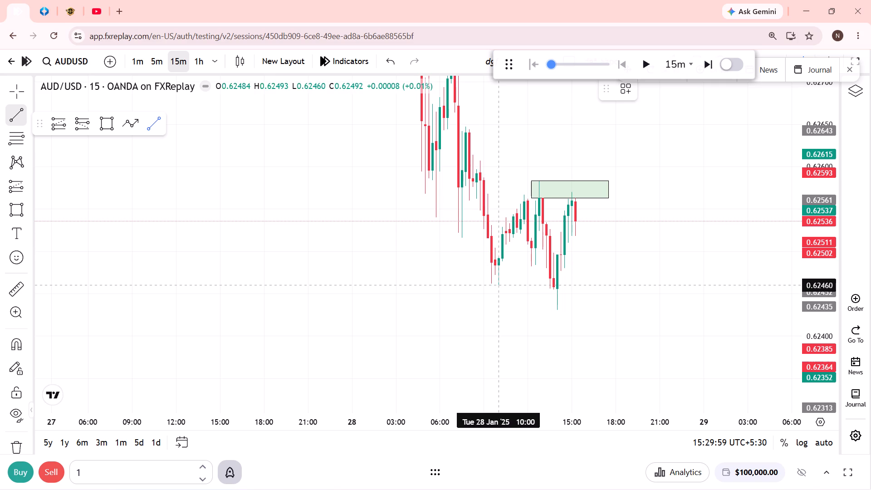
left_click(498, 285)
left_click(557, 285)
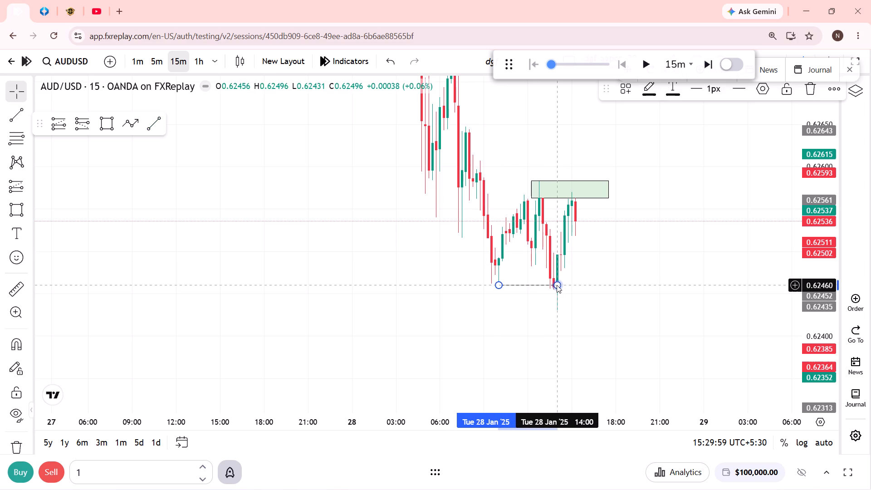
left_click(583, 284)
Switch to the 1-minute timeframe and place a short position with entry at about 0.62552 from 15:04 on 28 Jan.
left_click_drag(589, 275, 605, 328)
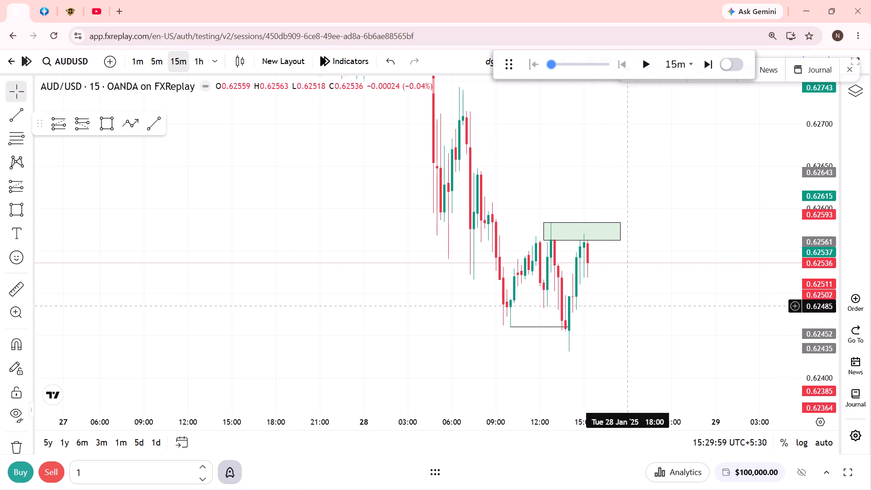
left_click(134, 68)
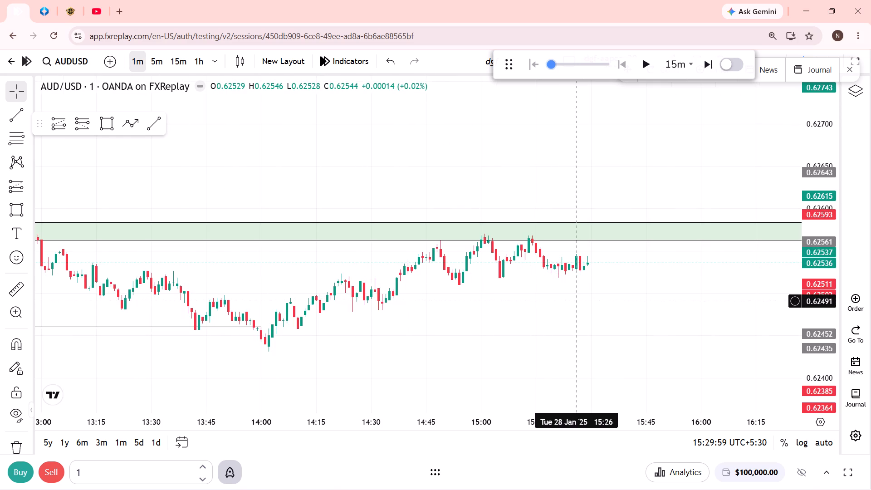
left_click(83, 118)
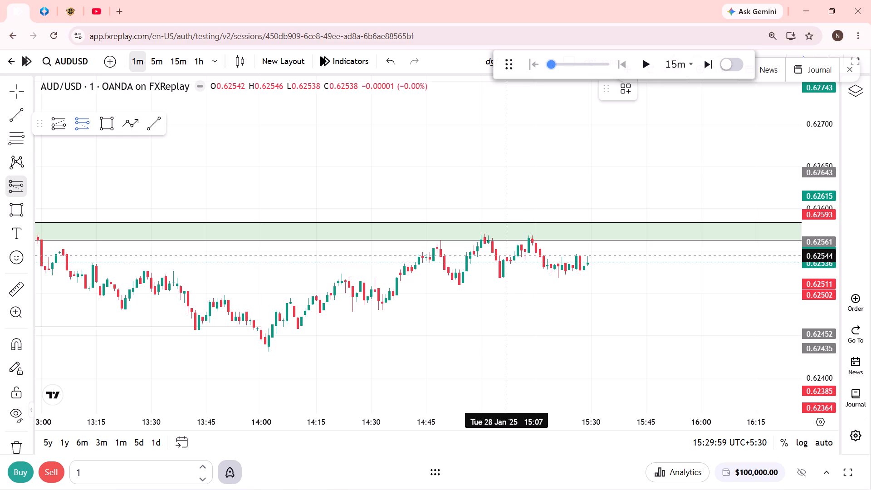
left_click_drag(470, 283, 572, 279)
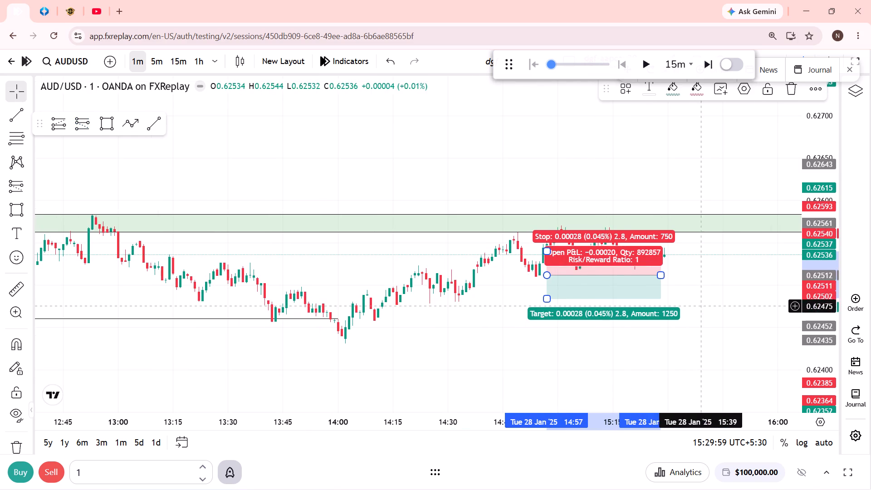
left_click_drag(594, 279, 636, 269)
left_click_drag(795, 380, 805, 349)
left_click_drag(824, 378, 827, 171)
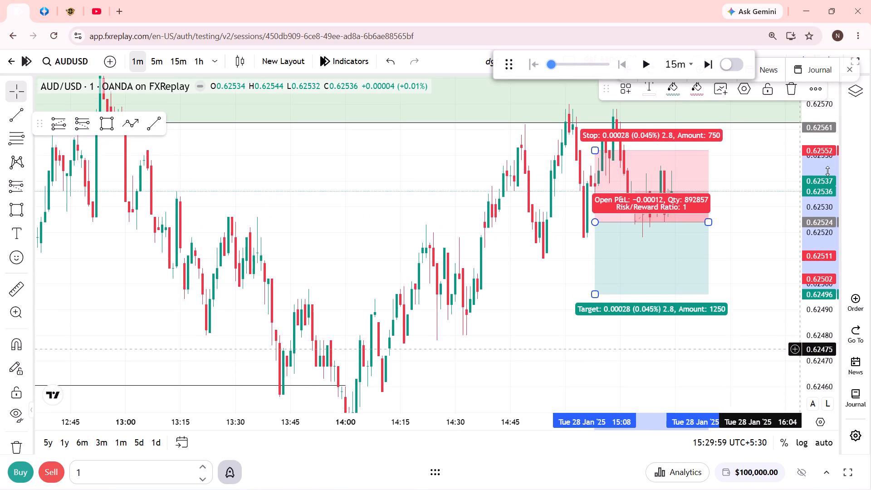
left_click_drag(827, 171, 827, 196)
left_click_drag(640, 245, 621, 190)
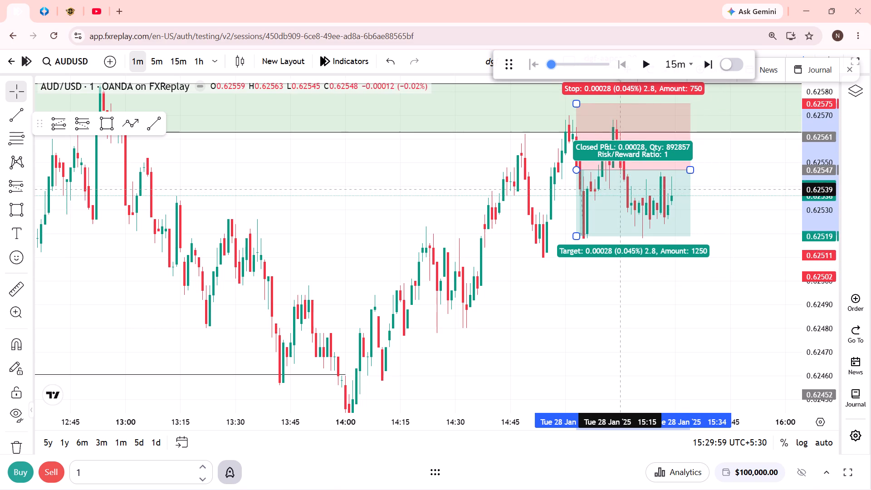
left_click_drag(621, 190, 625, 181)
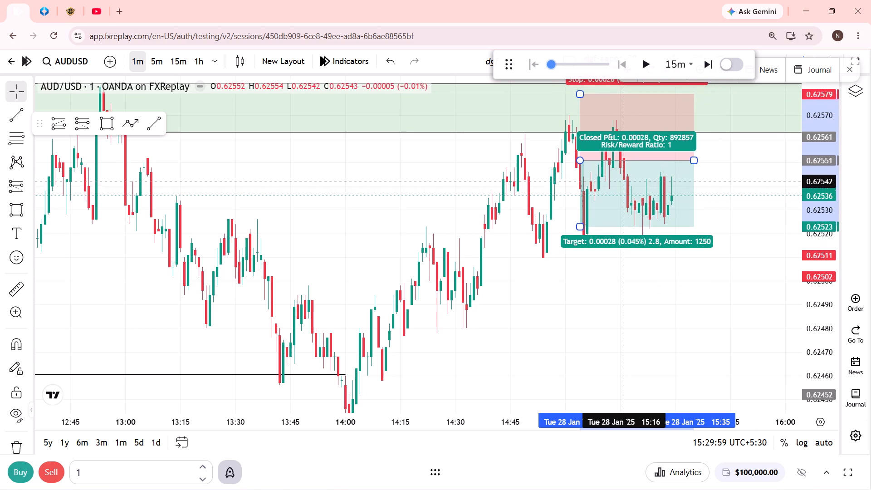
left_click_drag(625, 181, 625, 179)
Raise the short position's stop to about 0.62602, above the green zone, for a 5.0-pip stop.
left_click_drag(628, 257, 604, 385)
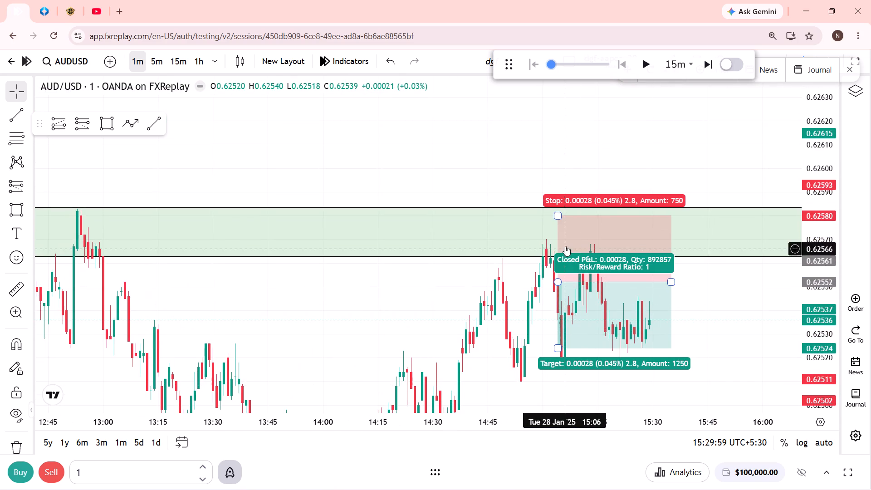
left_click_drag(561, 214, 563, 155)
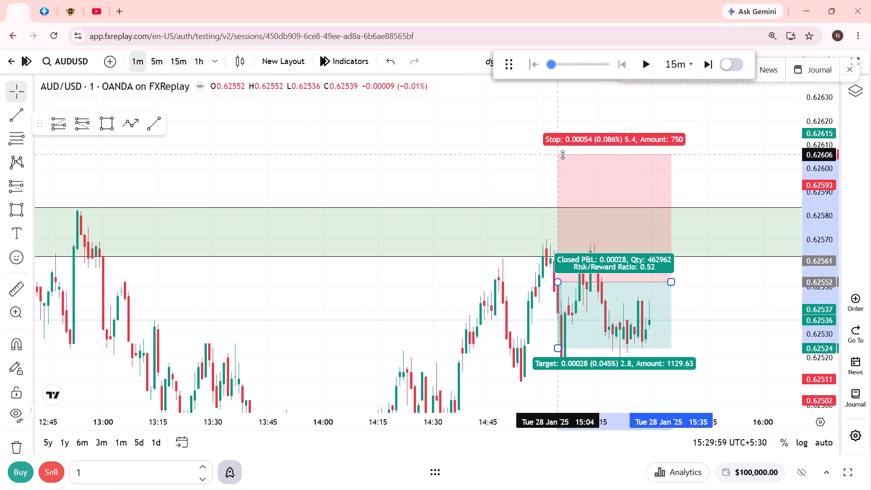
left_click_drag(563, 155, 566, 162)
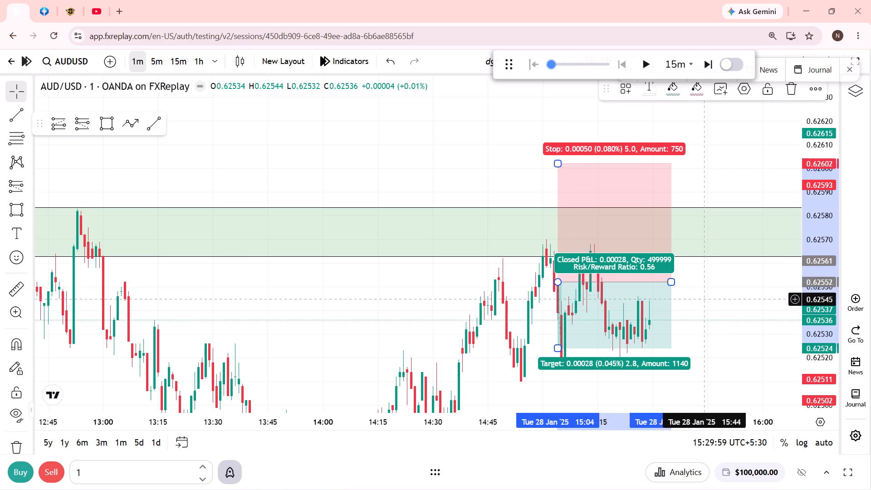
Lower the short position's target to about 0.62452 for a risk/reward ratio of 2.
left_click_drag(705, 302, 700, 128)
left_click_drag(556, 192, 561, 290)
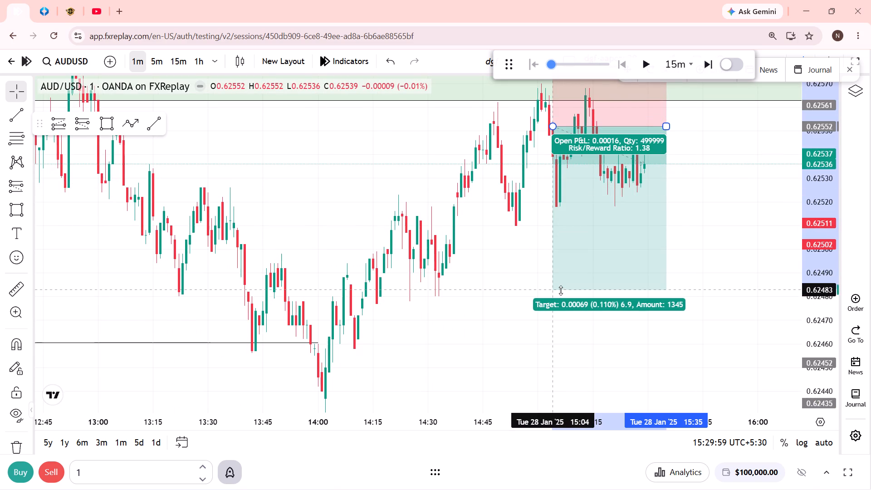
left_click_drag(561, 290, 567, 351)
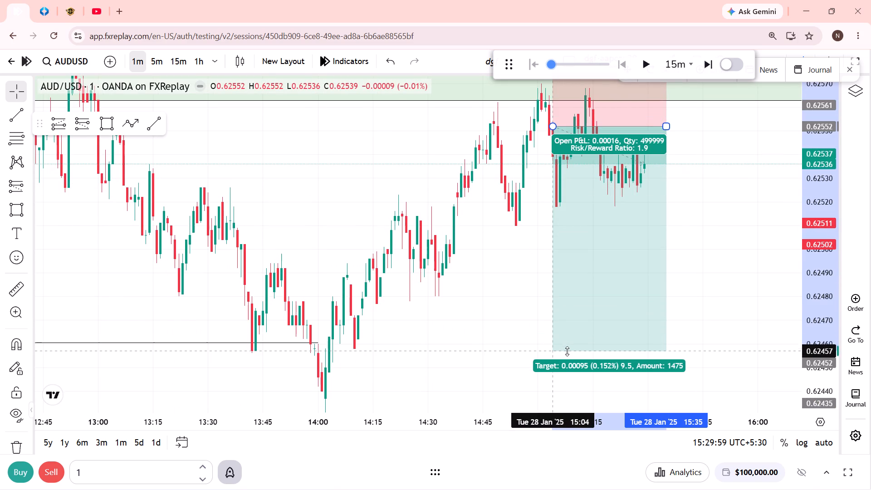
left_click_drag(567, 351, 569, 360)
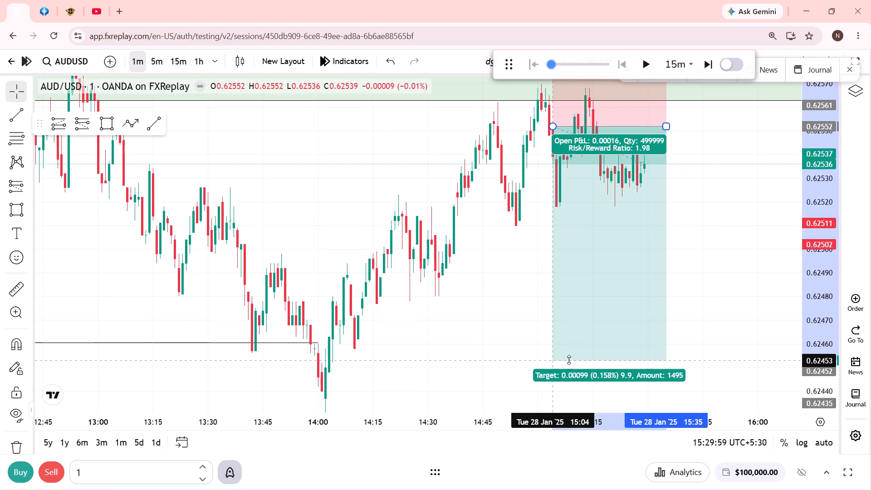
left_click_drag(569, 360, 570, 363)
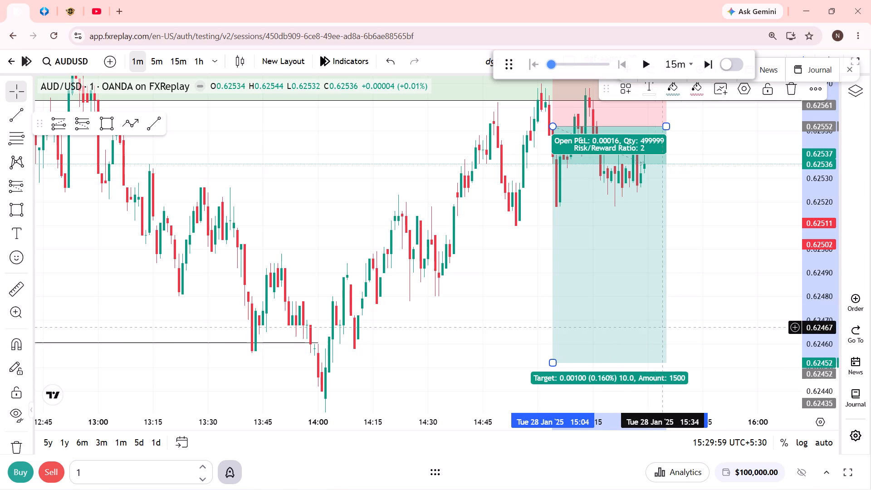
Return to the 15-minute timeframe and extend the short position's end to about 17:30 on 28 Jan, level with the green zone's end.
left_click_drag(810, 176, 812, 217)
left_click_drag(779, 220, 598, 249)
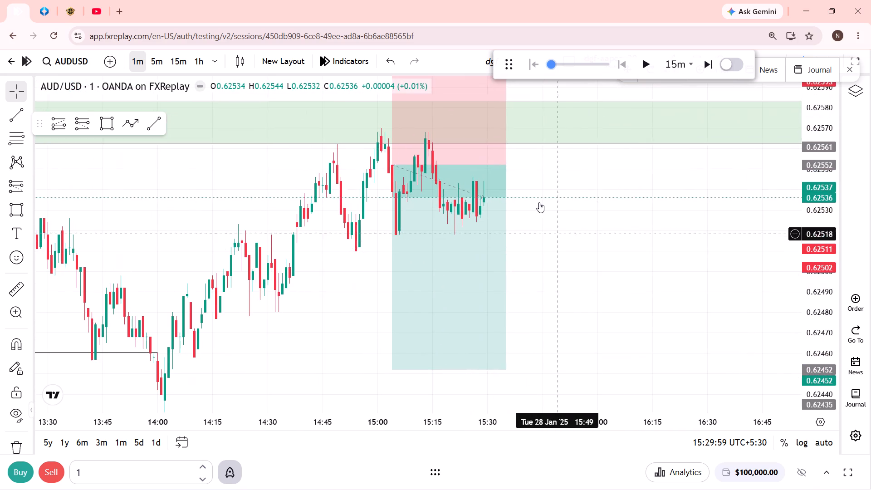
left_click_drag(506, 164, 656, 176)
left_click(702, 196)
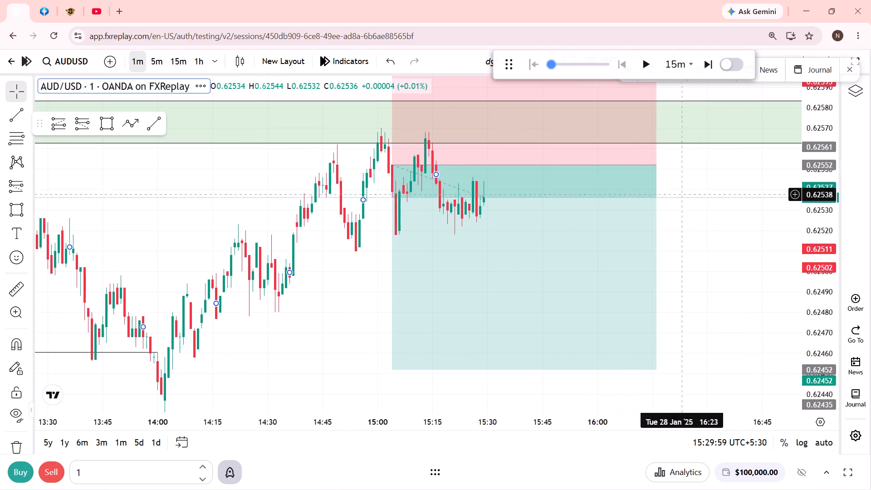
left_click(158, 60)
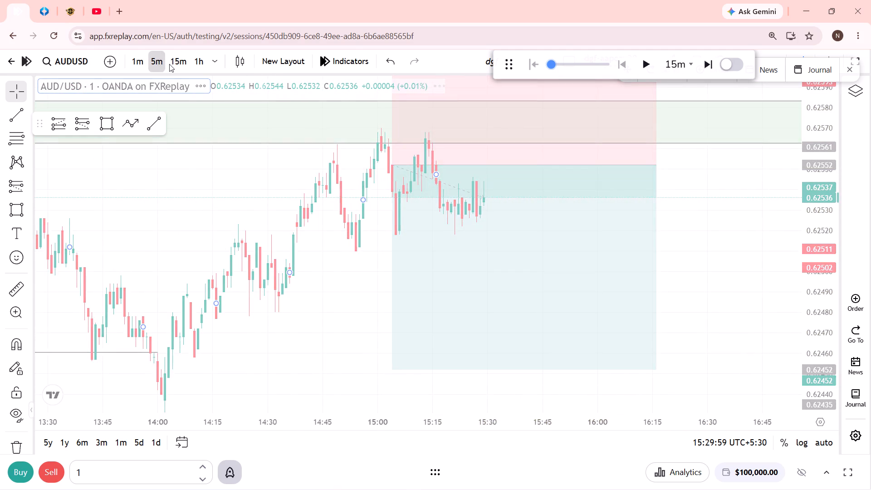
left_click(174, 64)
left_click_drag(582, 218, 657, 215)
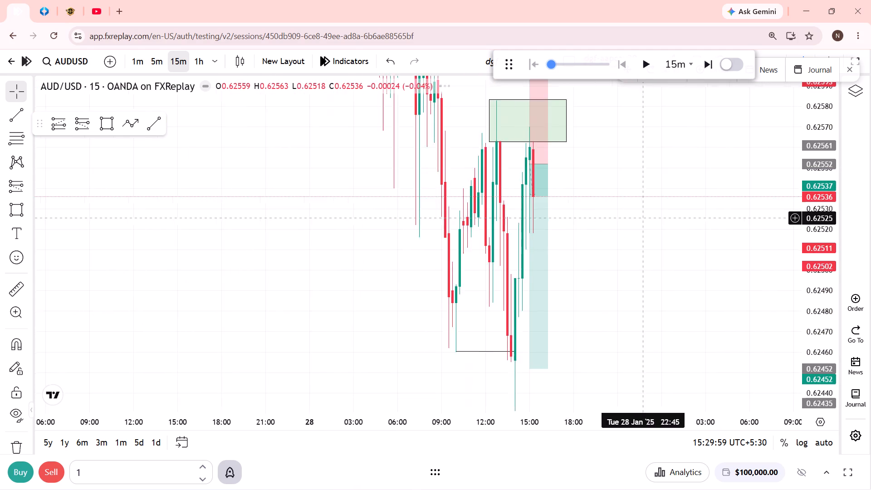
left_click_drag(657, 215, 690, 211)
left_click_drag(594, 159, 618, 159)
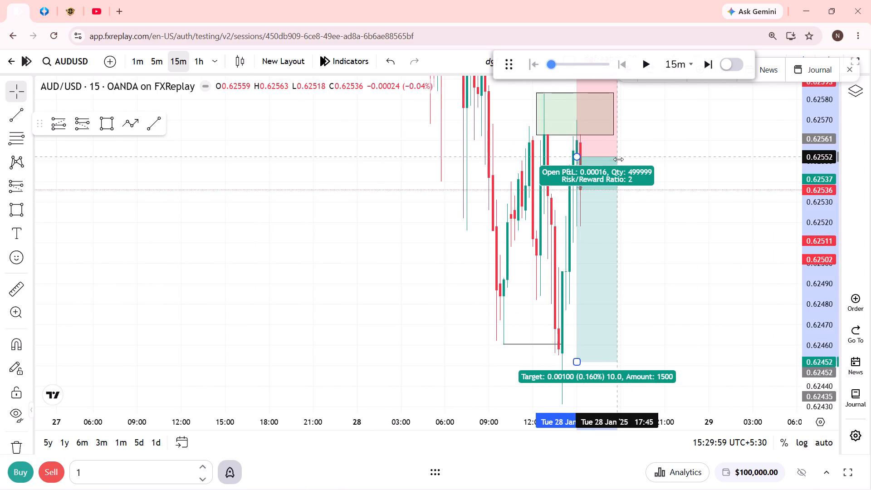
left_click_drag(618, 159, 615, 158)
Play the replay forward on 28 Jan and pause it at about 17:45.
left_click_drag(832, 149, 833, 236)
left_click_drag(767, 207, 767, 280)
scroll(758, 293, "up", 3)
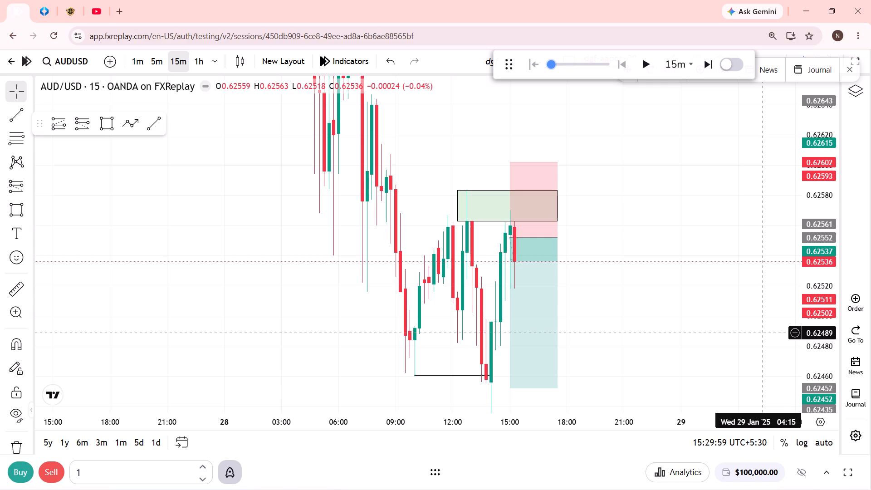
left_click_drag(667, 233, 661, 194)
left_click(641, 60)
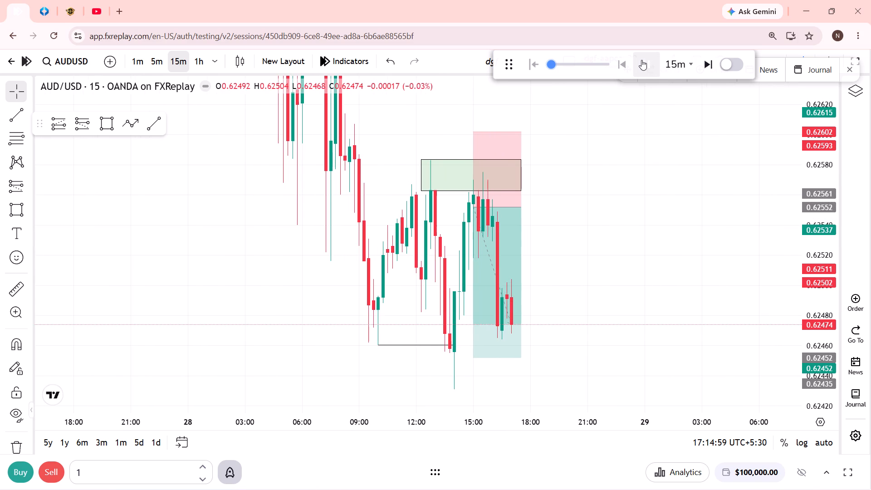
left_click(641, 60)
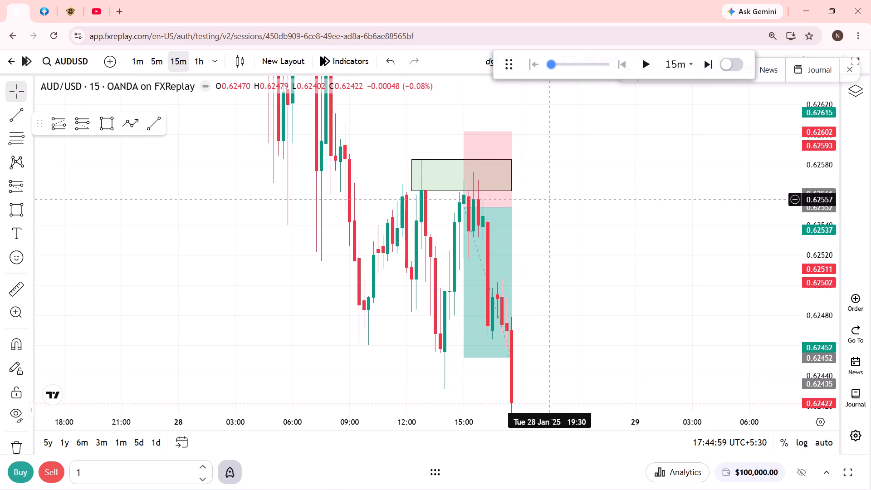
Resume the replay, glance at the 1-hour timeframe, return to 15-minute and pause at about 02:30 on 29 Jan.
left_click(536, 223)
left_click_drag(570, 219, 640, 216)
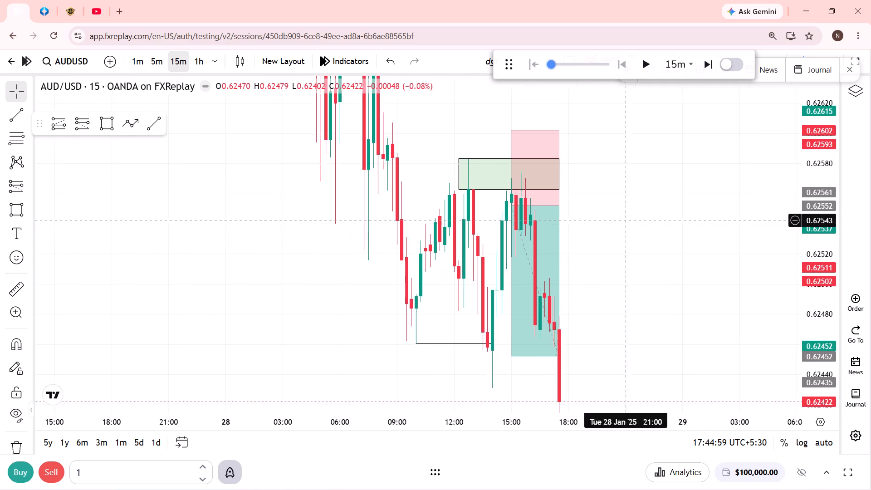
left_click_drag(640, 216, 645, 212)
left_click_drag(814, 172, 810, 209)
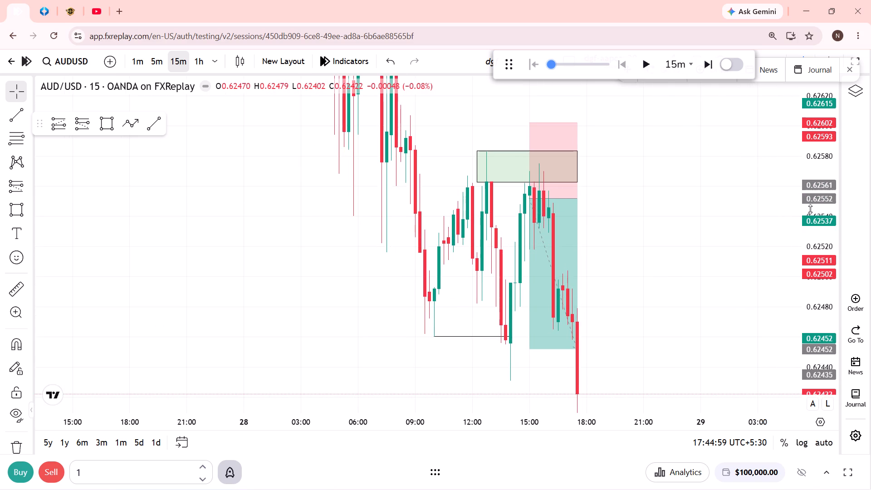
left_click_drag(810, 209, 796, 280)
left_click_drag(738, 279, 710, 262)
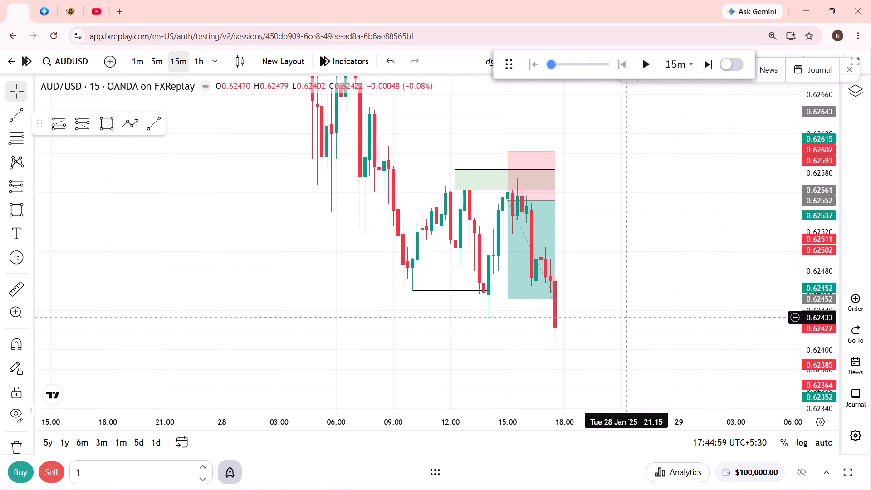
left_click(650, 69)
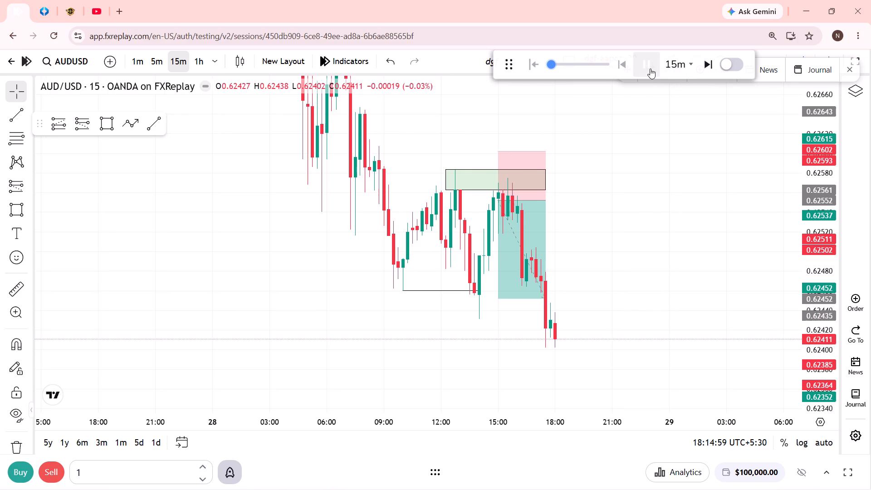
left_click_drag(662, 285, 663, 284)
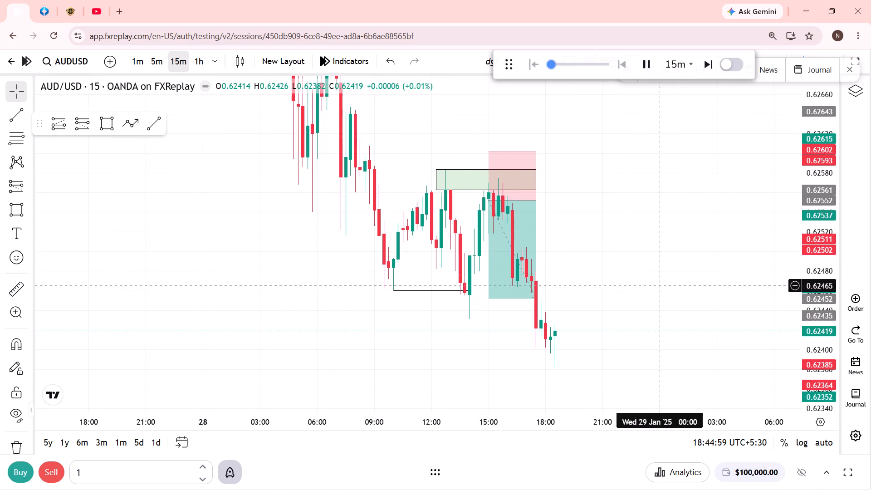
left_click_drag(663, 284, 704, 200)
left_click(647, 80)
left_click(645, 60)
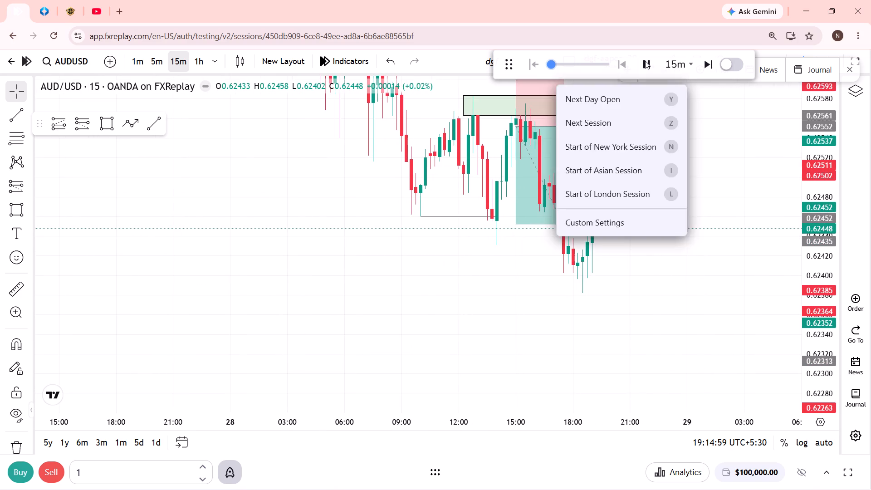
left_click(200, 59)
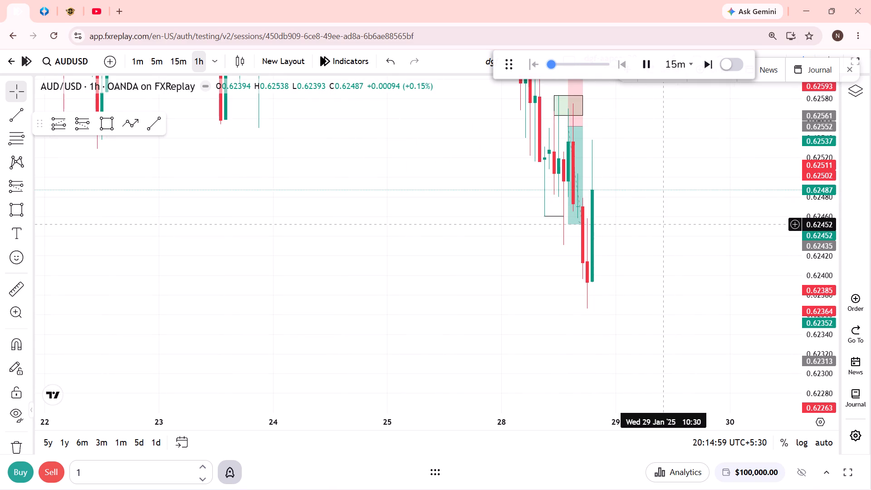
left_click(177, 65)
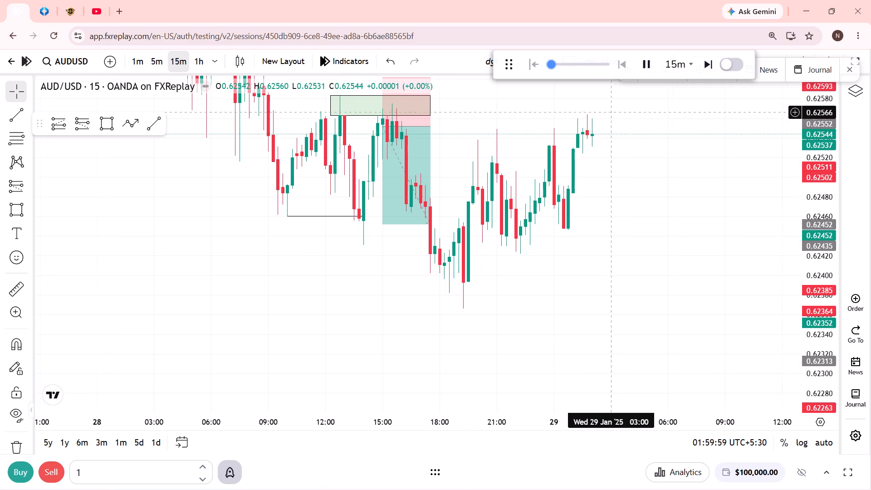
left_click(645, 70)
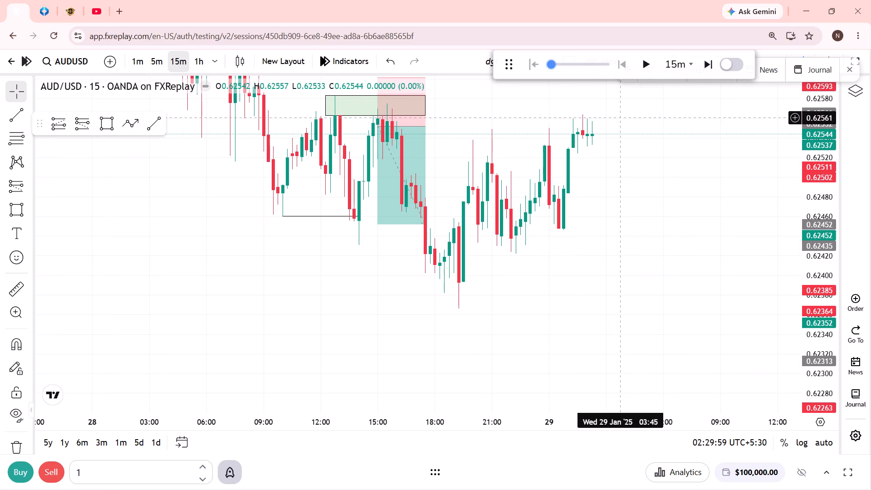
Play the replay forward on 29 Jan, pausing at about 03:30 and again at about 10:45.
left_click(646, 70)
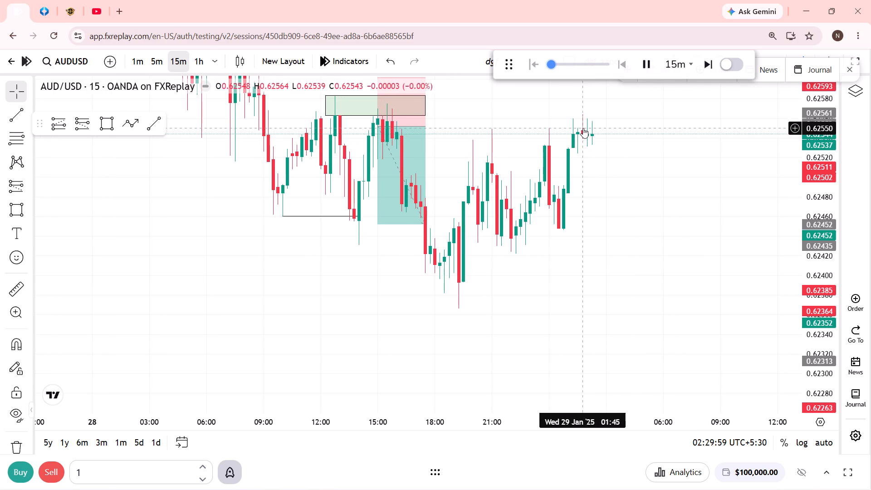
left_click_drag(620, 207, 632, 238)
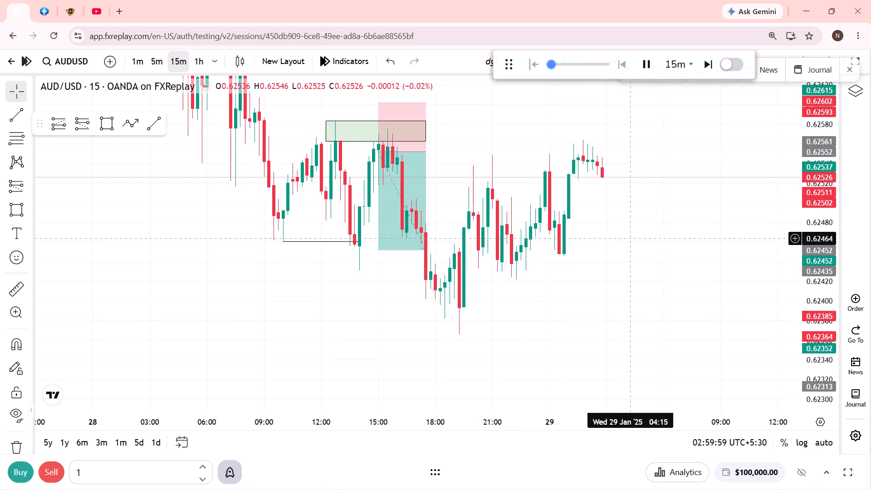
left_click(652, 67)
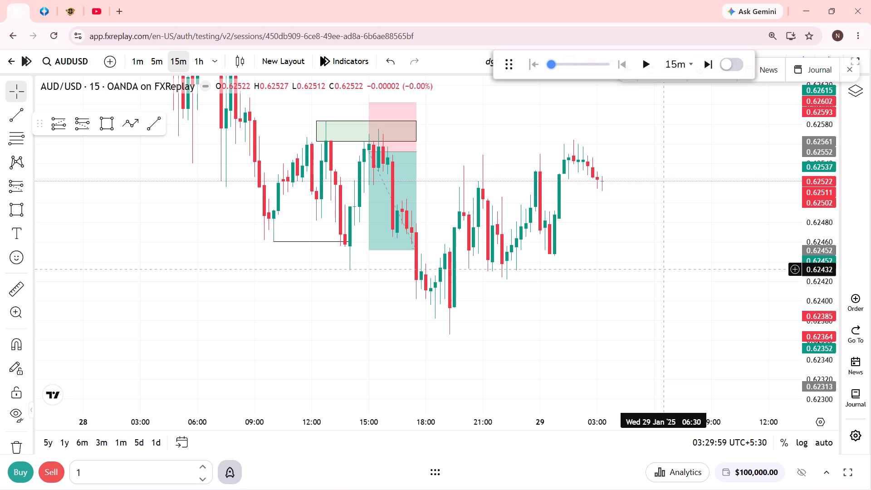
left_click(647, 73)
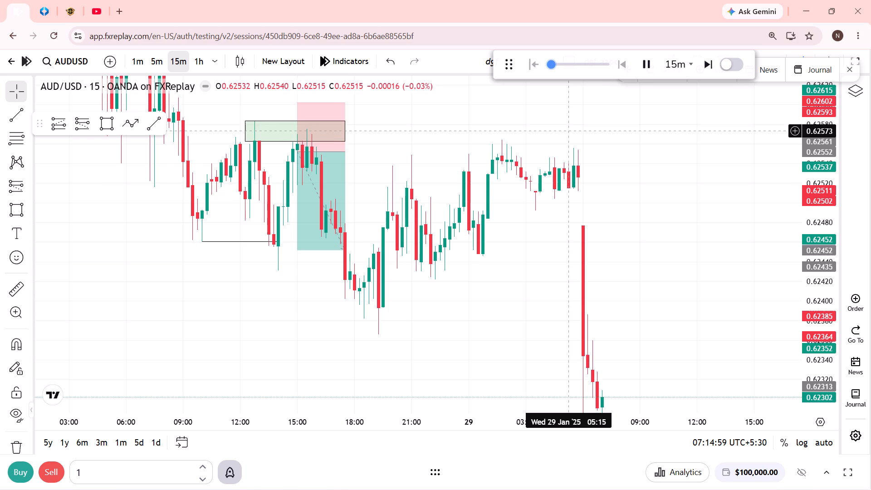
left_click_drag(616, 217, 626, 153)
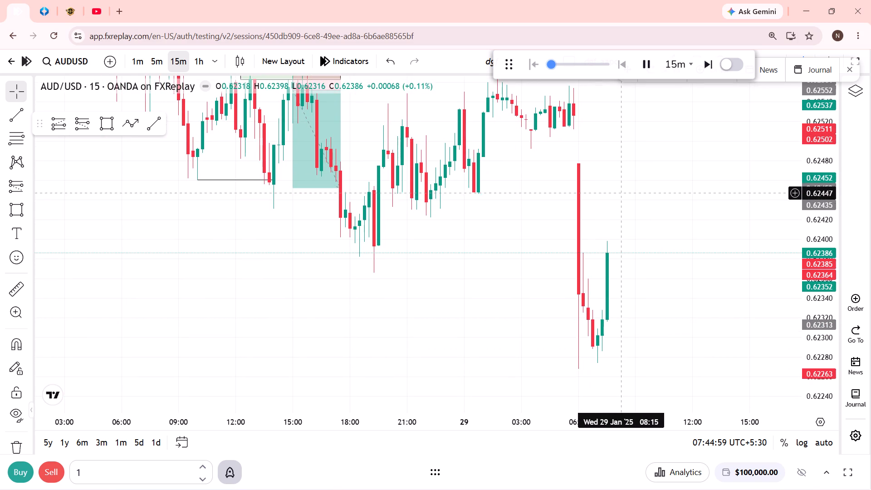
left_click_drag(620, 199, 620, 221)
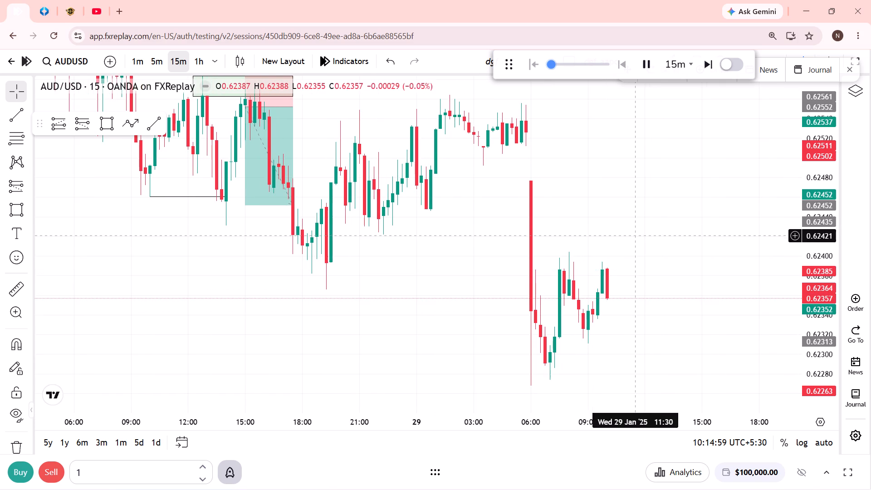
left_click(647, 63)
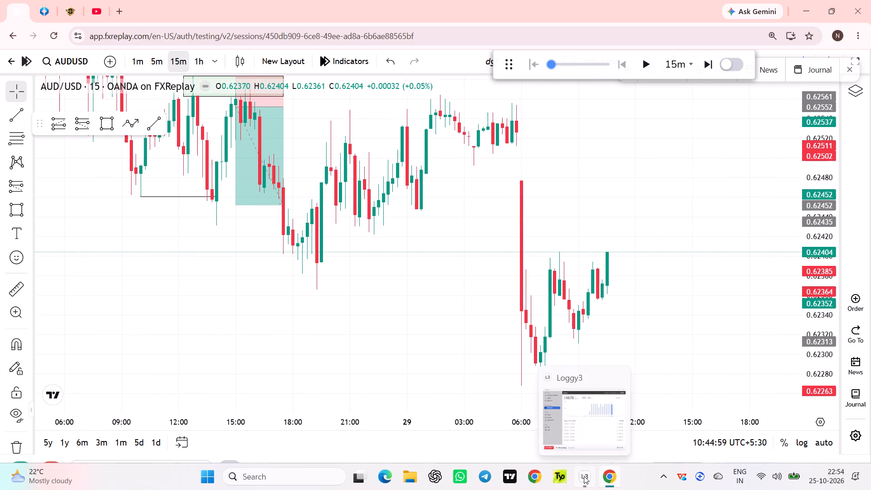
Switch to the Loggy3 recorder window.
left_click(584, 476)
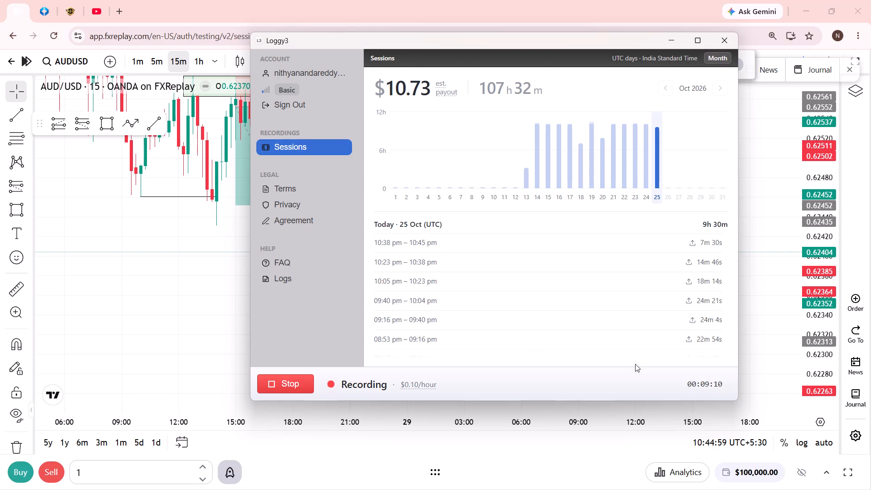
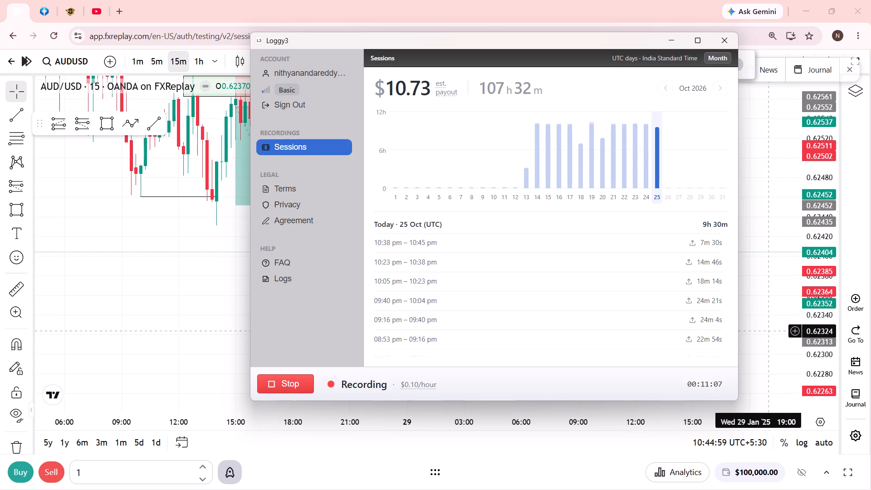
Switch back to the FXReplay chart, play the replay forward on 29 Jan and pause at about 13:45.
left_click(751, 310)
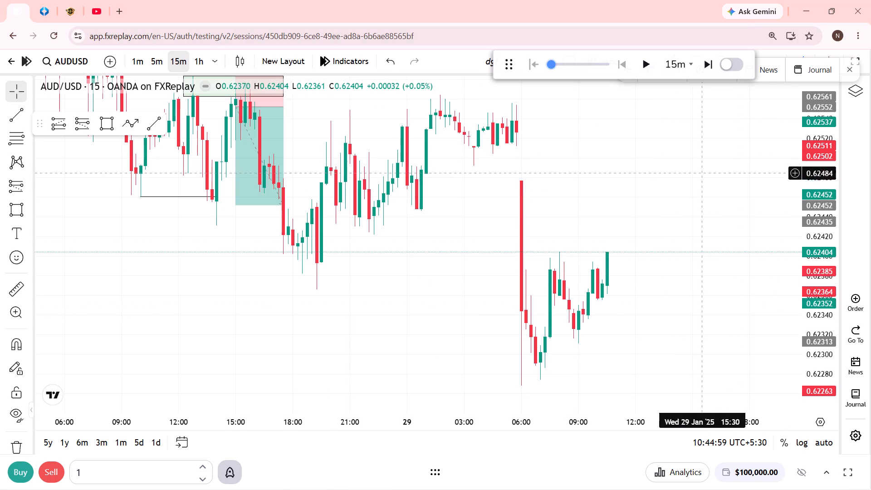
left_click(650, 70)
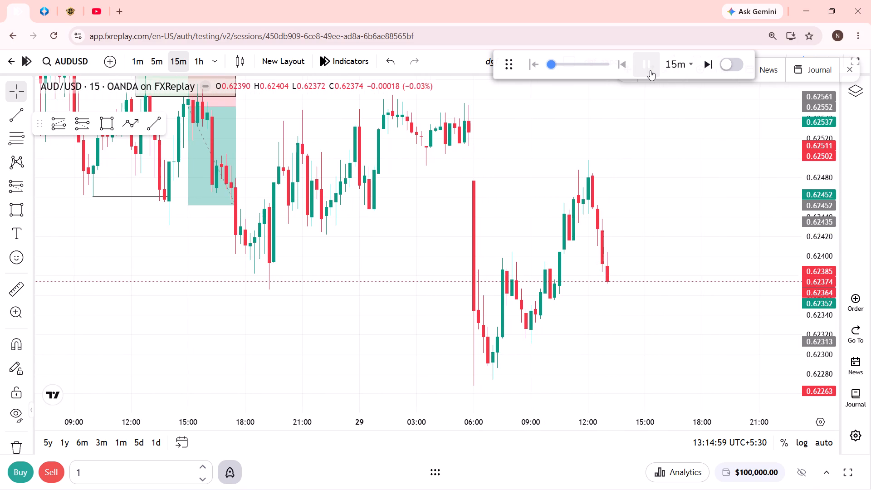
left_click(650, 70)
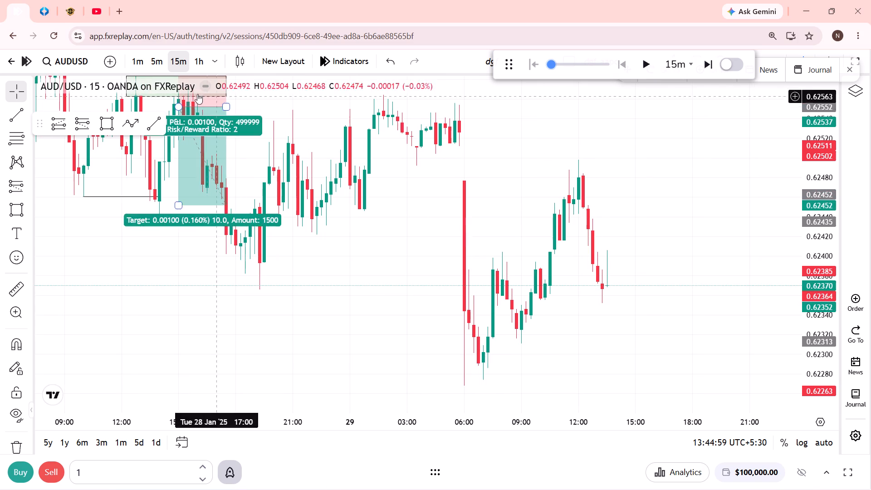
On the 1-hour timeframe, draw a rectangle zone from 29 Jan 00:30 into 30 Jan, between about 0.62543 and 0.62564.
left_click(201, 70)
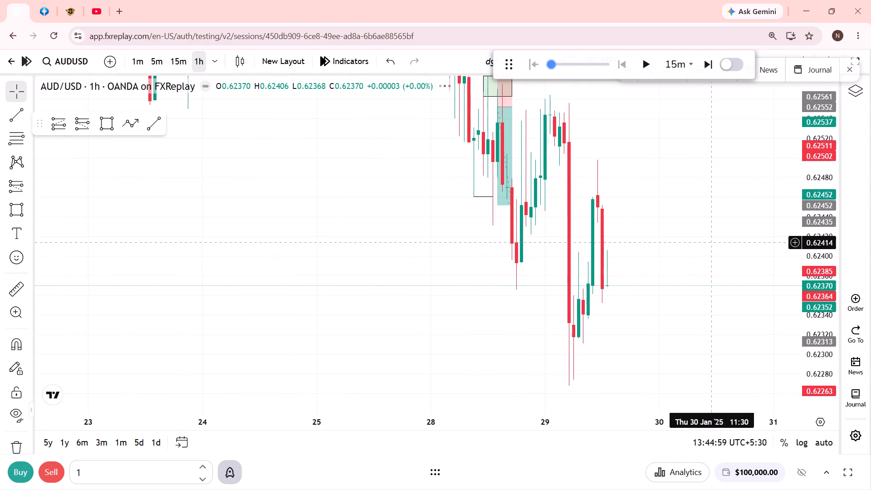
left_click_drag(714, 242, 719, 289)
left_click_drag(423, 235, 363, 333)
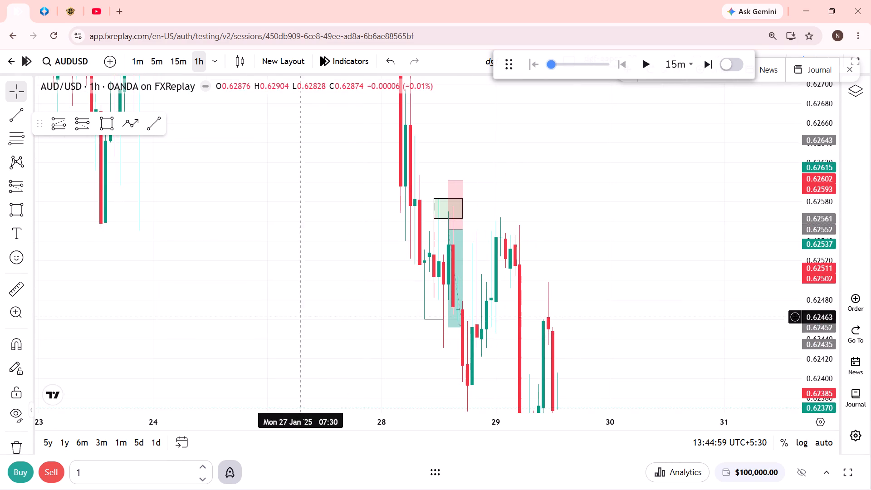
left_click(116, 122)
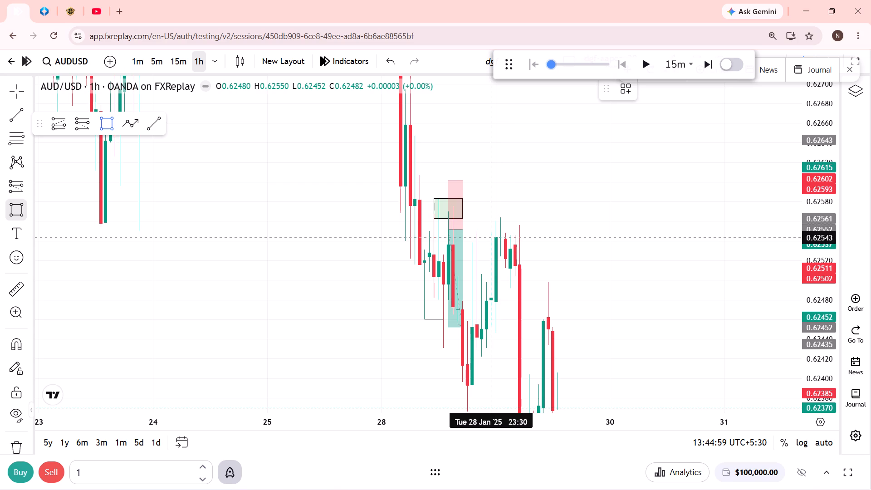
left_click(494, 237)
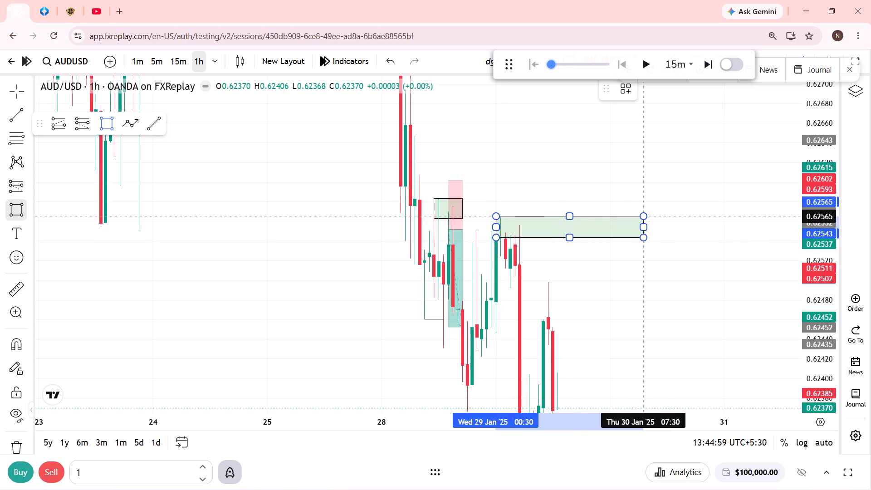
left_click(664, 217)
left_click(656, 268)
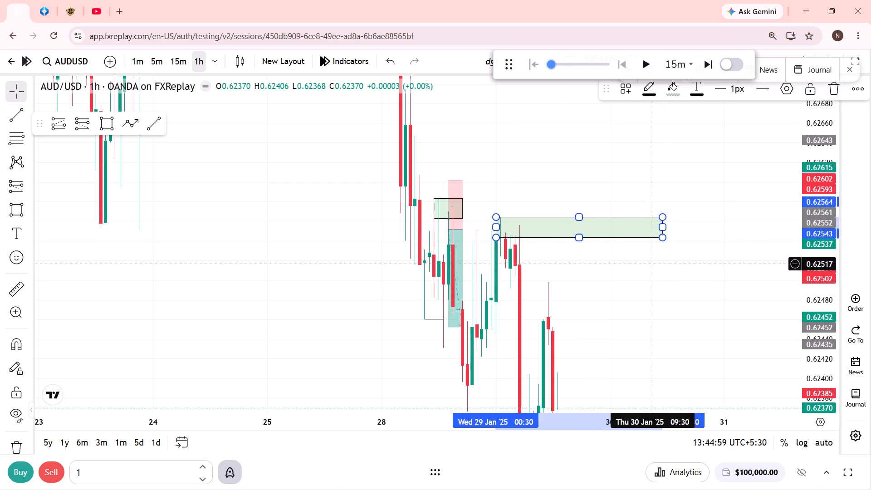
left_click_drag(656, 280, 629, 209)
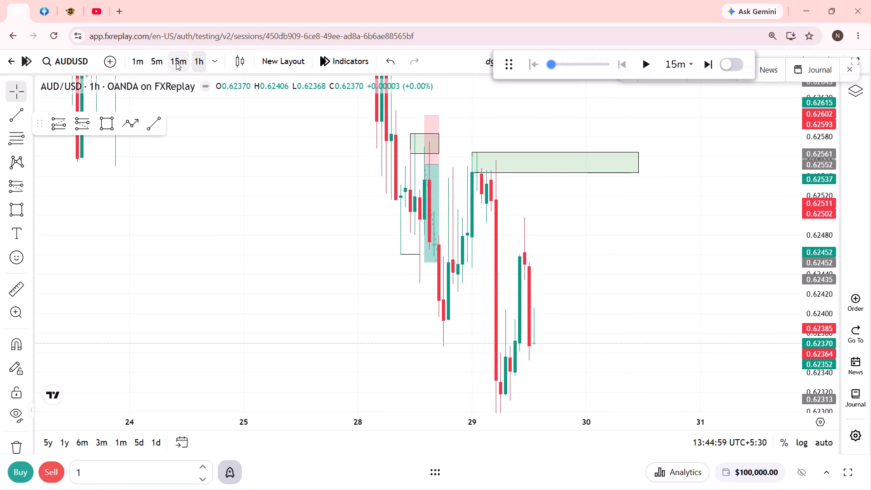
Return to the 15-minute timeframe, play the replay forward on 29 Jan and pause at about 21:45.
left_click(176, 62)
left_click(651, 65)
left_click_drag(659, 280, 640, 213)
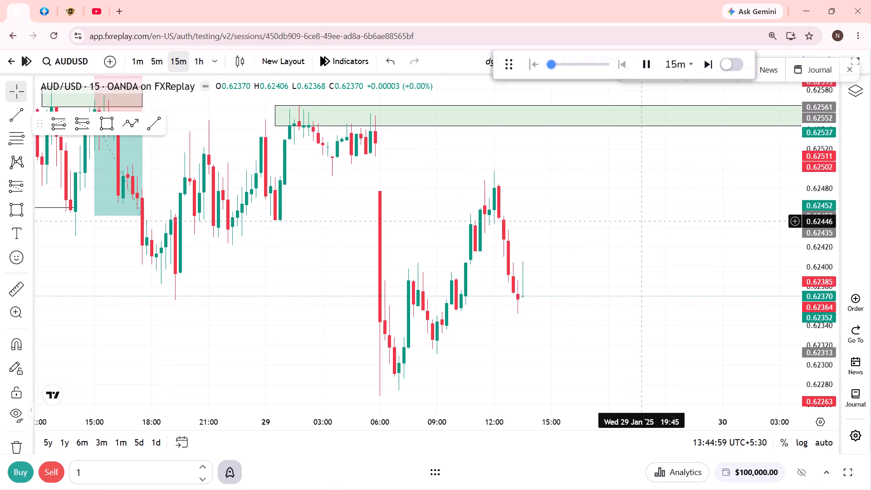
scroll(661, 245, "down", 4)
left_click_drag(717, 218, 600, 261)
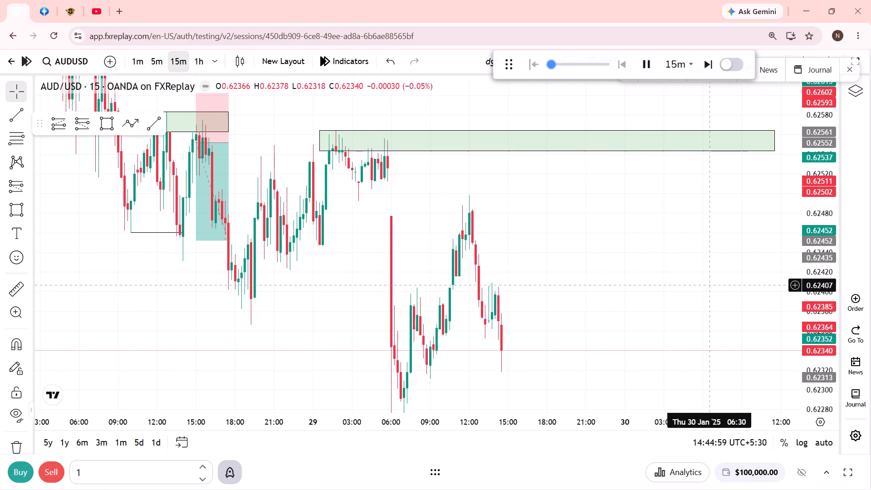
left_click_drag(732, 341, 716, 292)
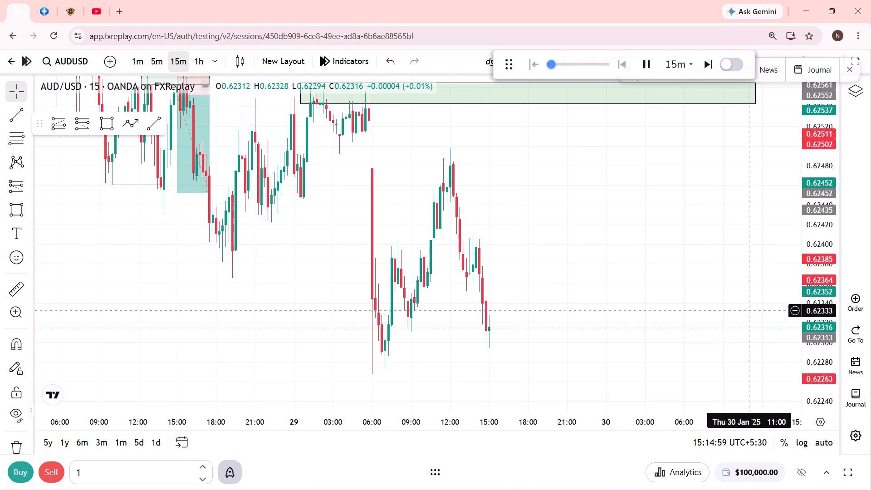
left_click_drag(633, 359, 629, 322)
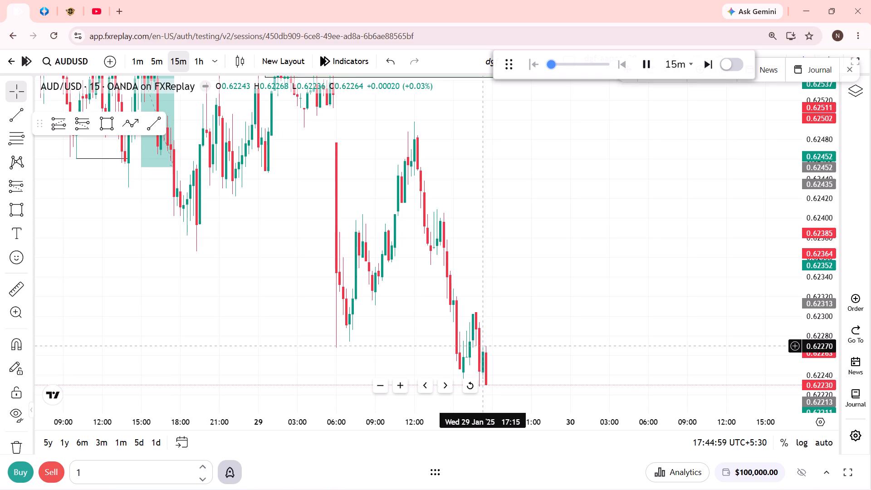
left_click_drag(535, 368, 568, 285)
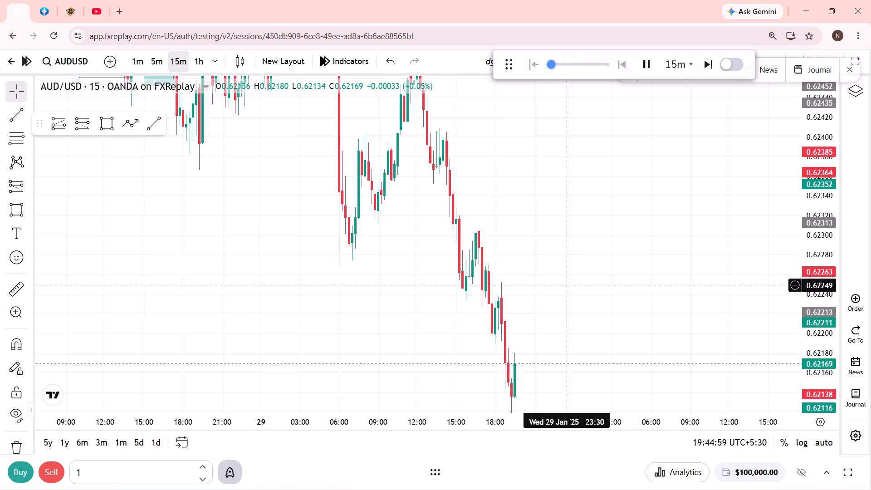
left_click_drag(553, 339, 553, 225)
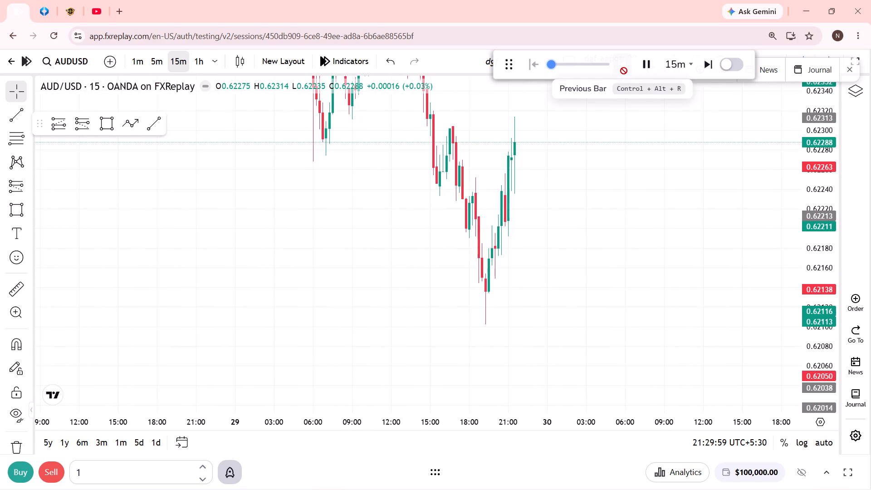
left_click(647, 63)
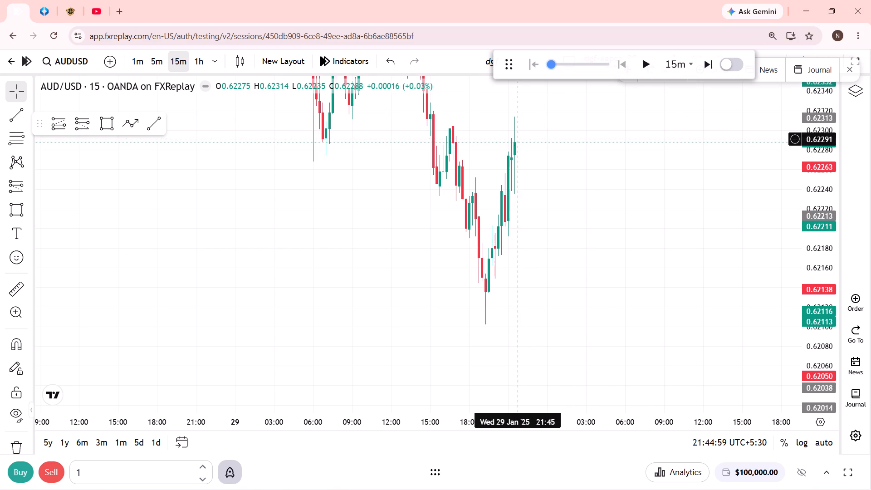
Resume the replay, switch to the 1-hour timeframe and pause at about 23:30 on 29 Jan.
left_click(656, 68)
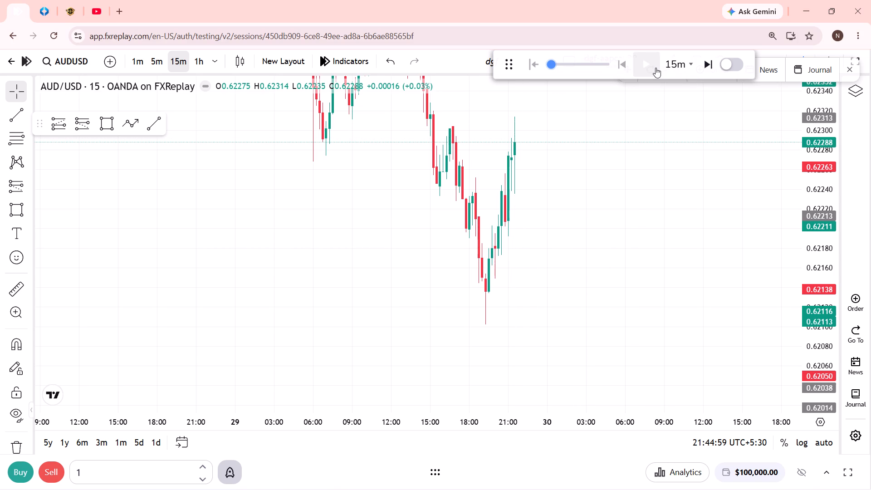
left_click(195, 63)
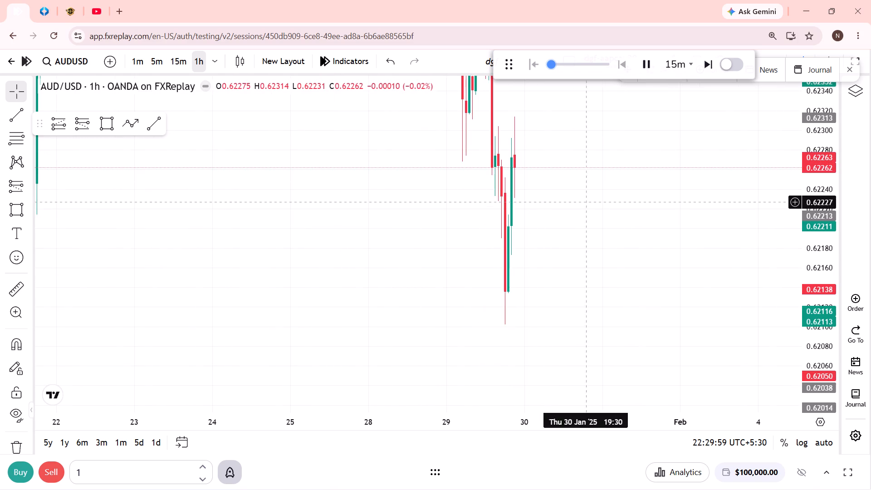
left_click_drag(822, 157, 799, 323)
scroll(614, 305, "up", 4)
left_click_drag(529, 219, 582, 280)
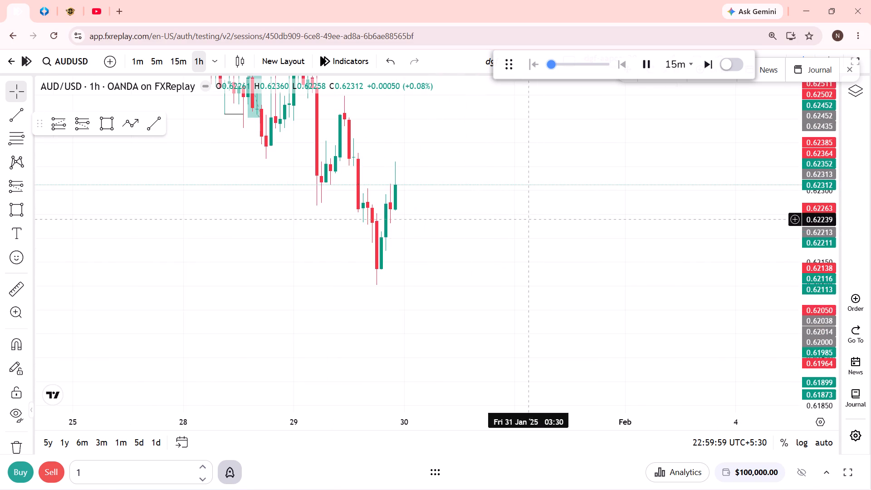
left_click_drag(582, 280, 668, 342)
left_click(639, 69)
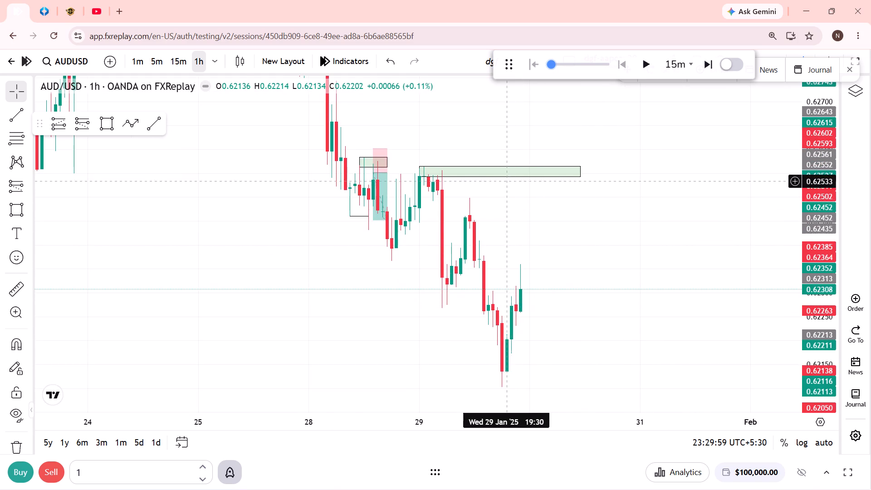
Move the green zone to the 29 Jan midday swing high, lower edge about 0.62461, and extend its upper edge to the wick high.
left_click_drag(506, 176, 555, 216)
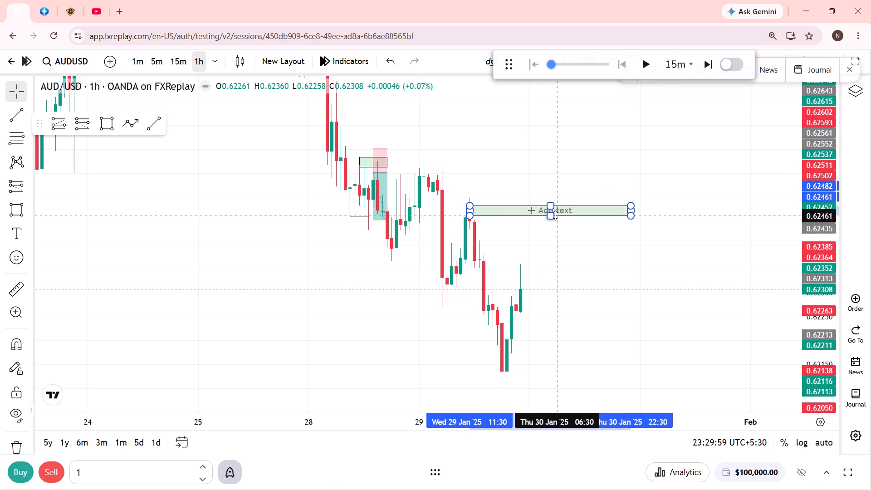
left_click_drag(555, 216, 548, 215)
left_click_drag(460, 206, 466, 197)
left_click(597, 272)
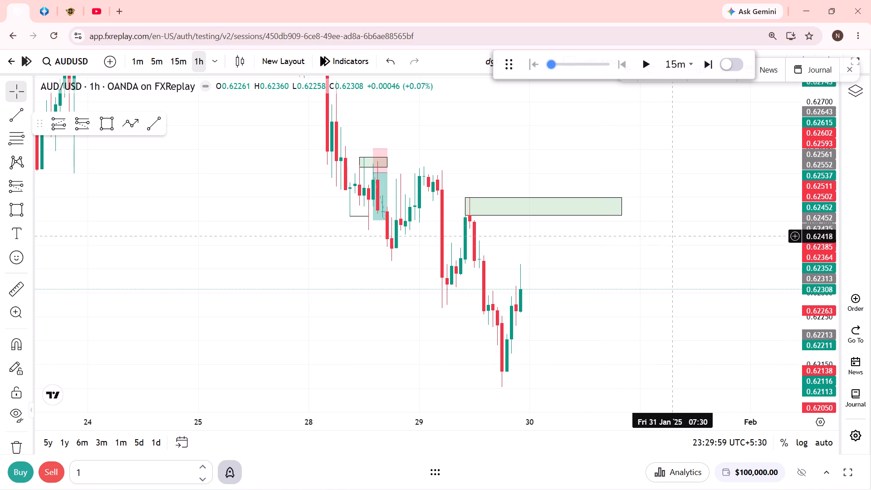
Resume the replay, switch to the 15-minute timeframe and pause at about 02:30 on 30 Jan.
left_click(651, 66)
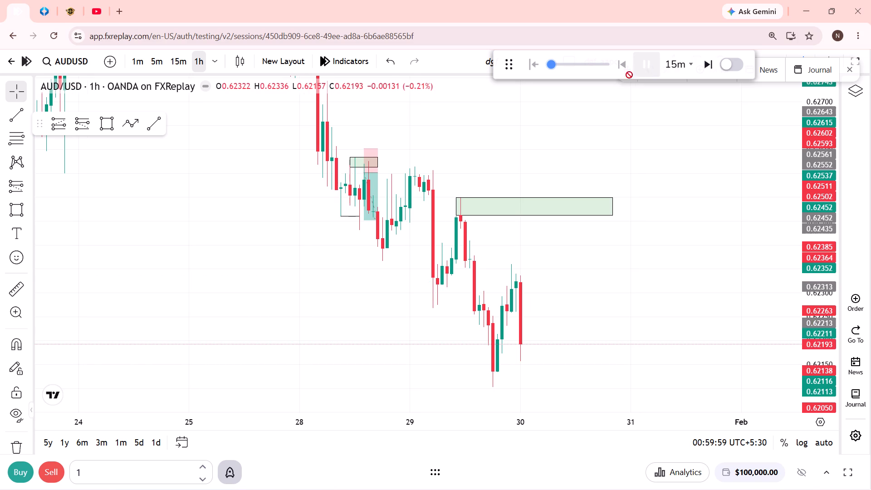
left_click(185, 64)
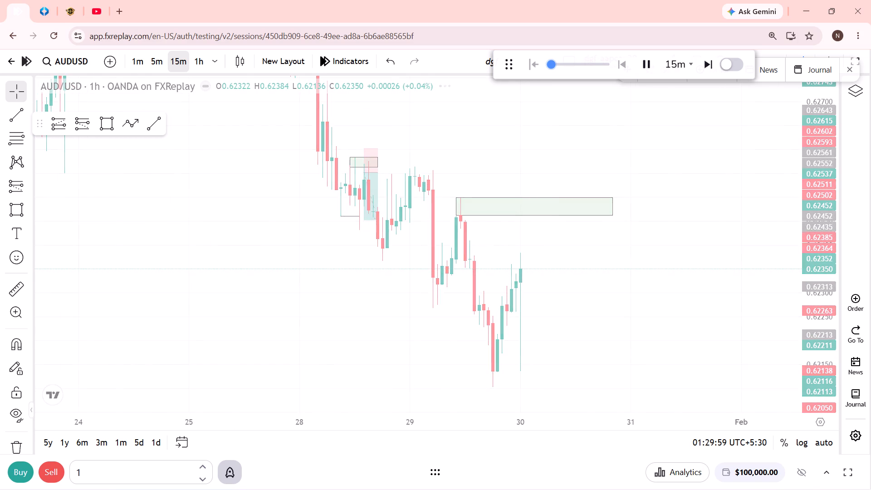
scroll(549, 298, "down", 3)
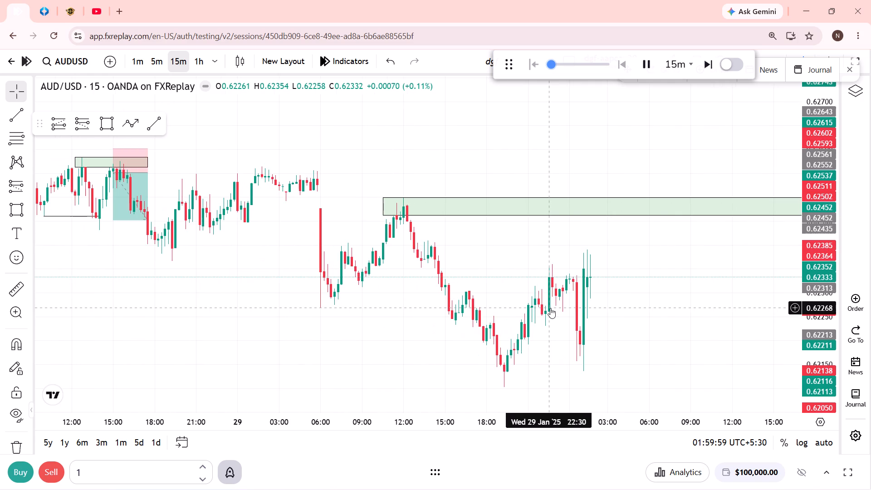
left_click(639, 66)
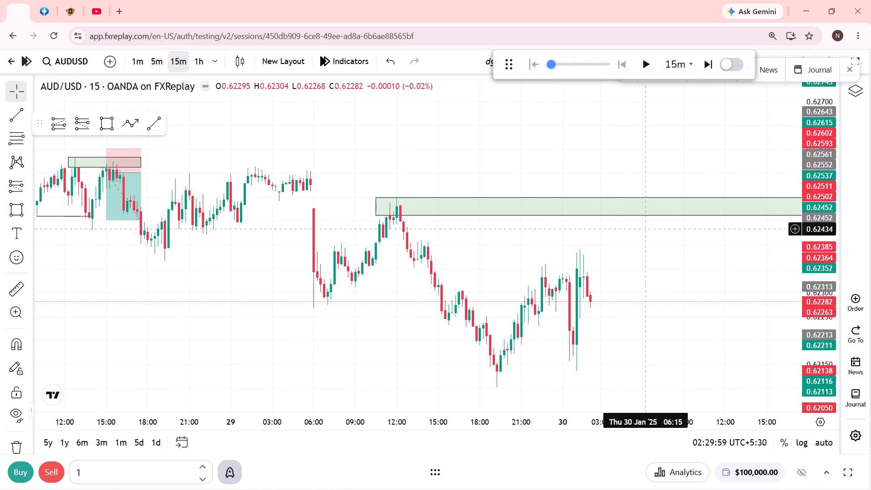
Resume the replay through 30 Jan and switch to the 1-hour timeframe once it nears 12:00.
left_click(645, 72)
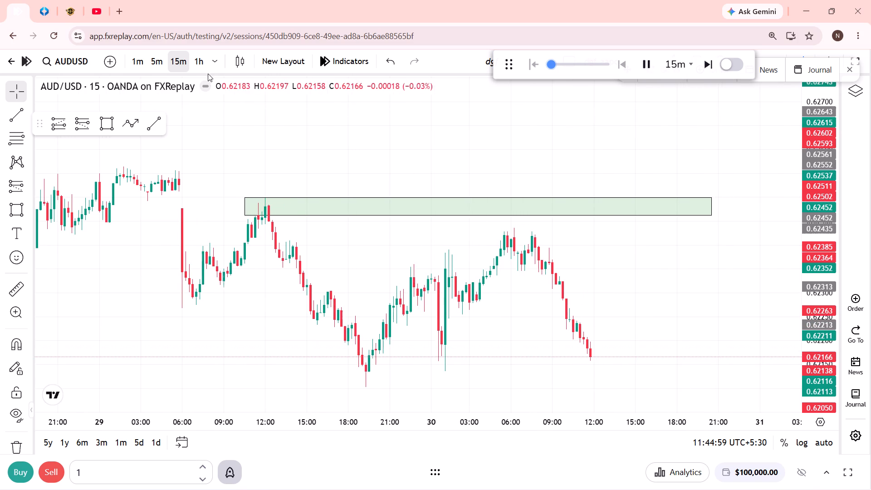
left_click(198, 58)
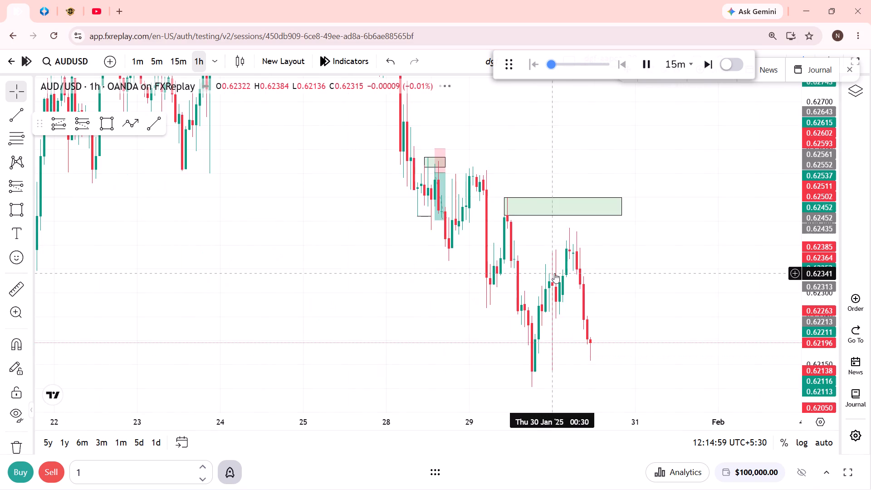
scroll(554, 273, "up", 1)
left_click_drag(635, 320, 654, 269)
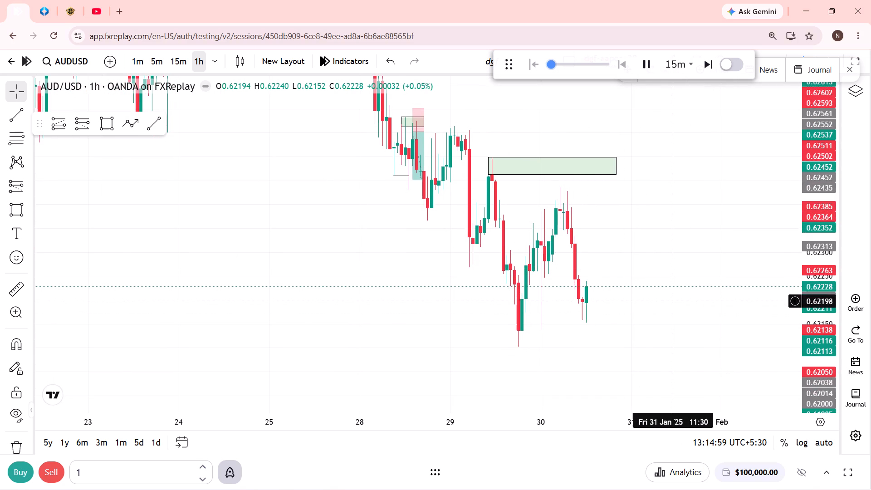
scroll(672, 303, "up", 5)
left_click_drag(596, 273, 644, 306)
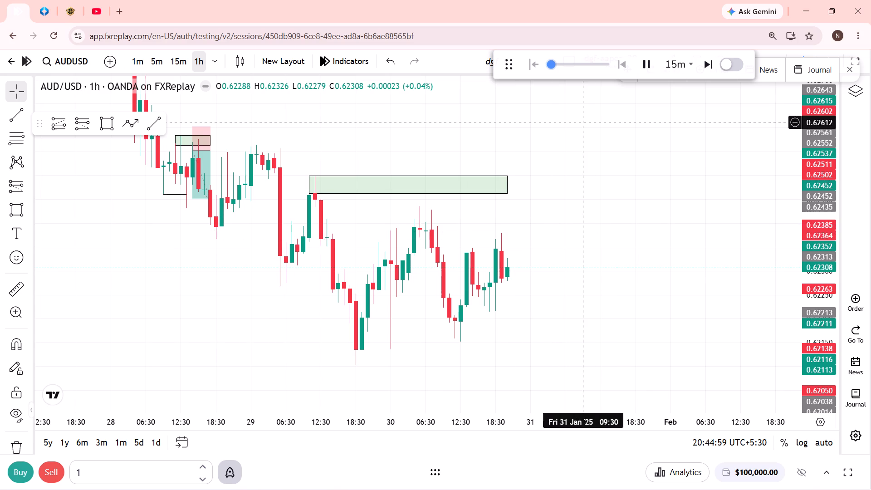
Raise the replay speed to 9x per sec and pause at about 18:45 on 31 Jan.
left_click(579, 60)
left_click_drag(570, 220, 658, 230)
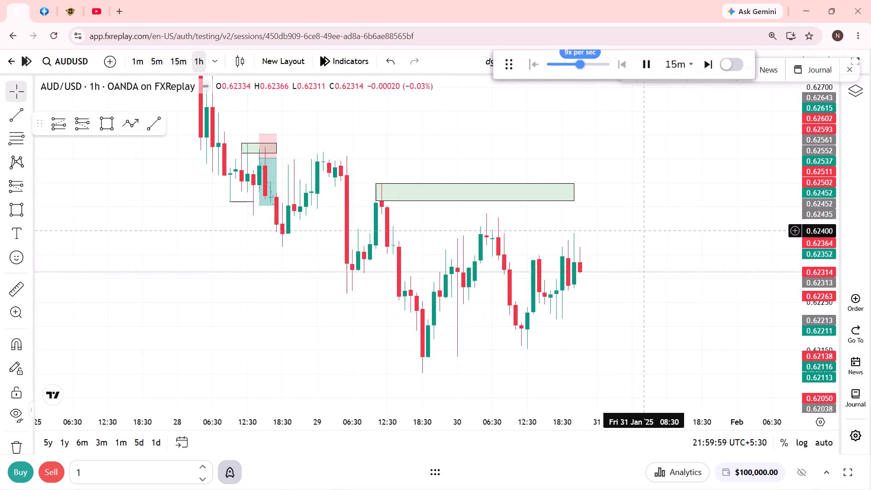
left_click_drag(658, 230, 659, 230)
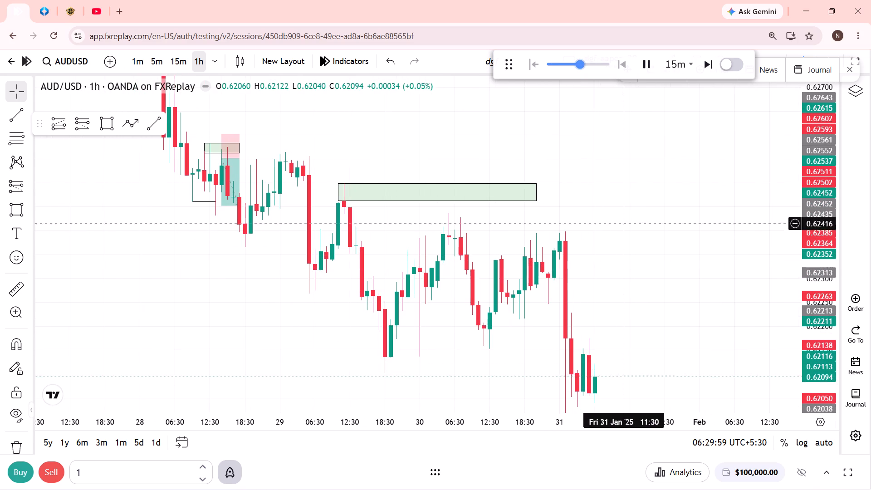
left_click(641, 58)
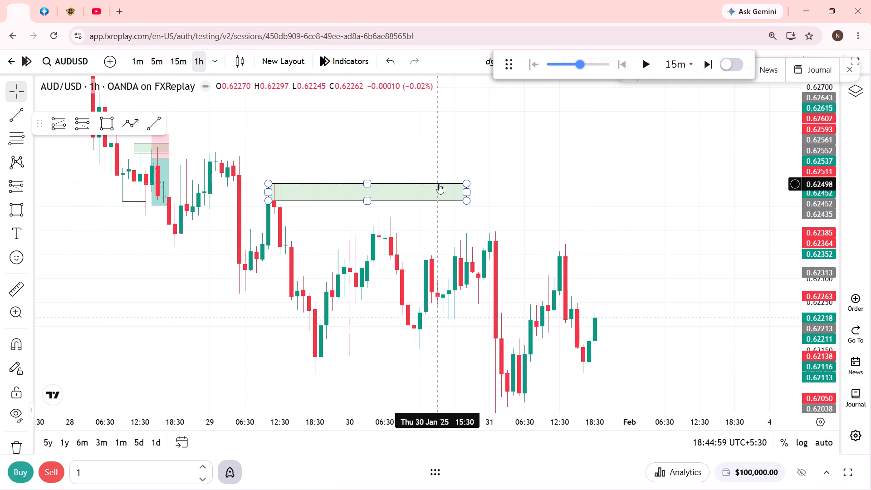
Move the green zone to the 30 Jan swing high, starting at 03:30 with its upper edge at about 0.62427.
left_click_drag(439, 184, 537, 220)
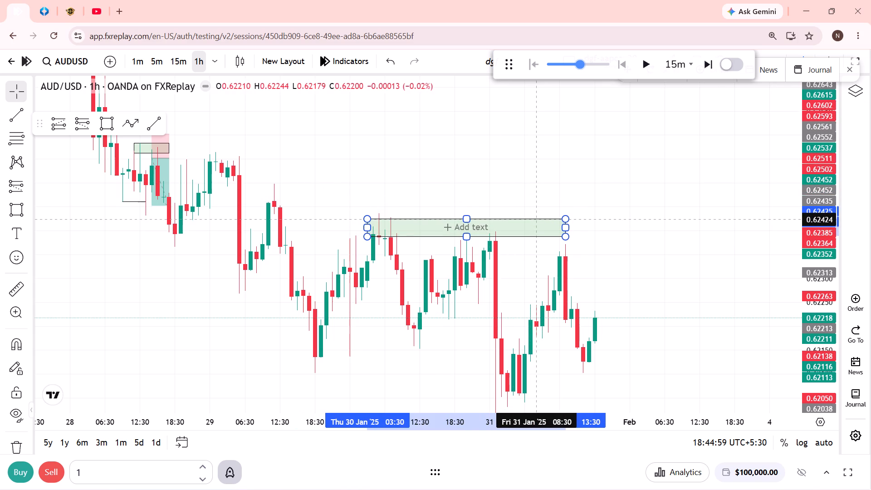
left_click_drag(537, 220, 537, 218)
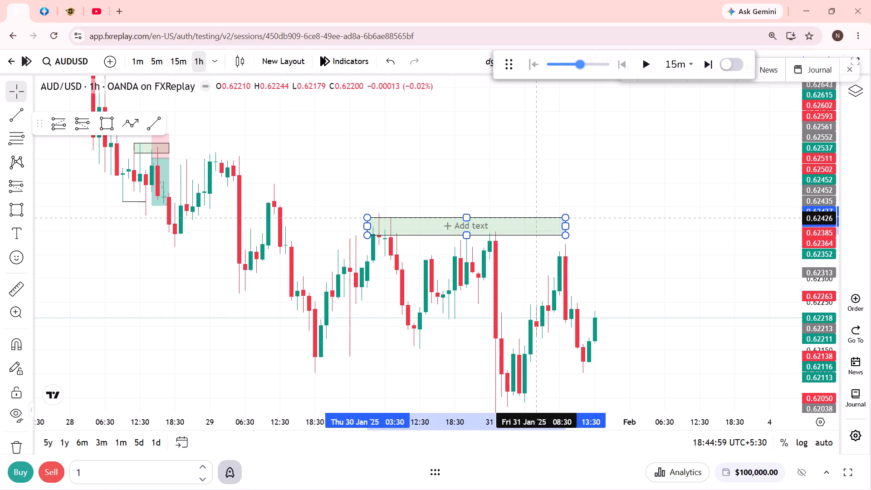
Raise the upper edge of the green 30 Jan zone to about 0.62439 and extend the zone past the start of February.
left_click_drag(537, 218, 537, 217)
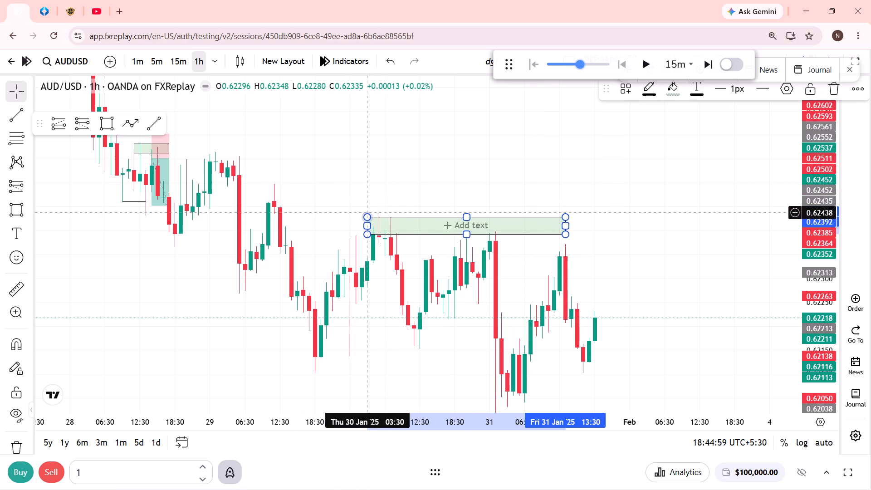
left_click_drag(368, 217, 371, 212)
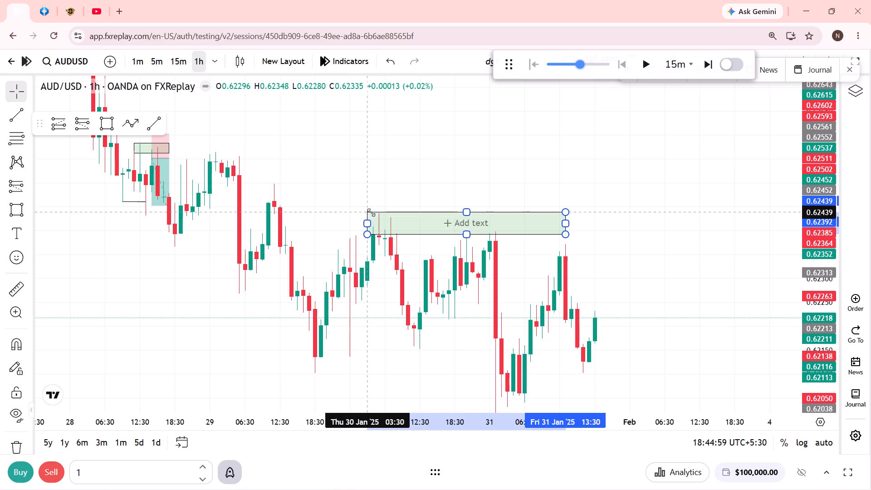
left_click_drag(371, 212, 372, 213)
left_click_drag(563, 223, 642, 224)
Switch to the 15-minute timeframe, resume the replay and pause at about 22:30 on 31 Jan.
left_click_drag(643, 302, 664, 252)
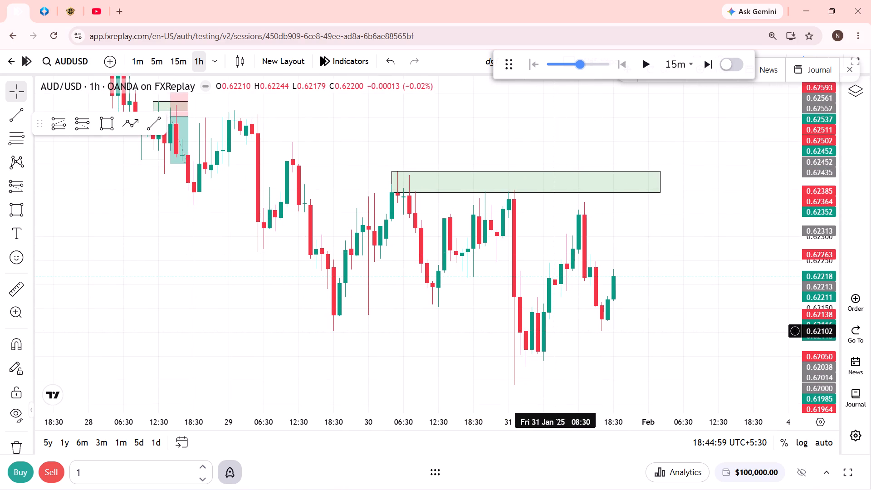
left_click_drag(558, 332, 558, 335)
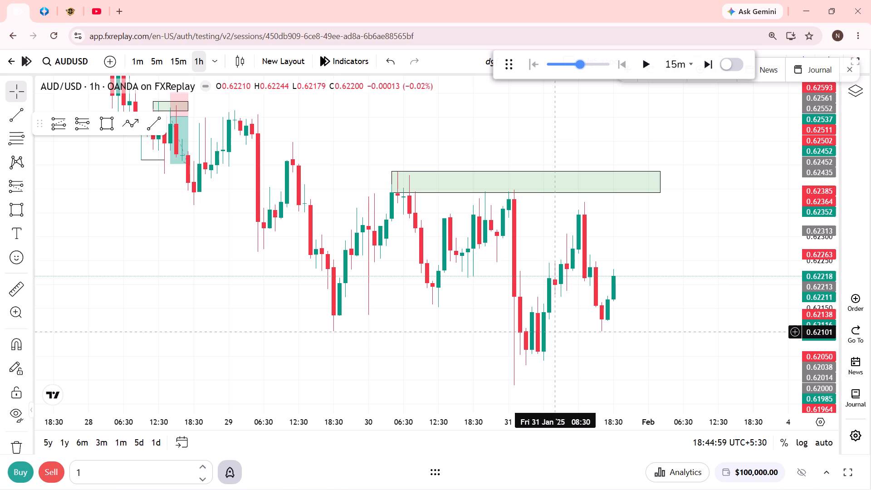
left_click_drag(558, 335, 558, 337)
left_click(185, 66)
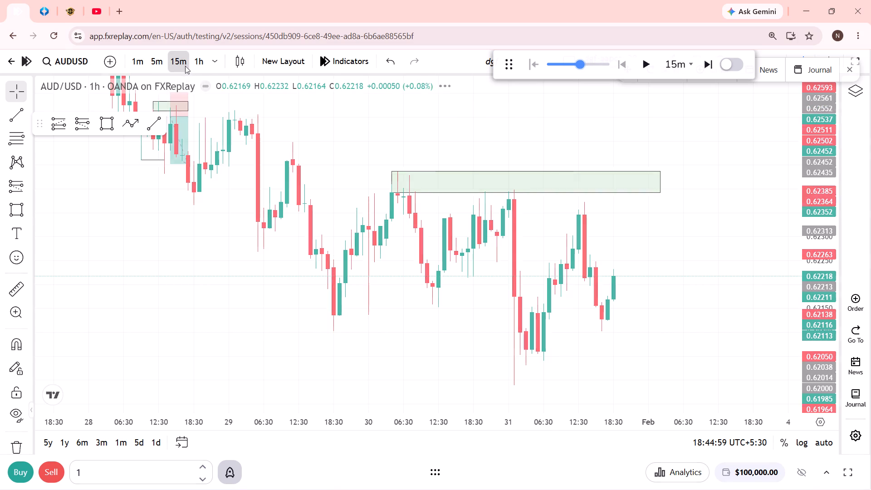
scroll(478, 303, "down", 6)
scroll(521, 305, "down", 4)
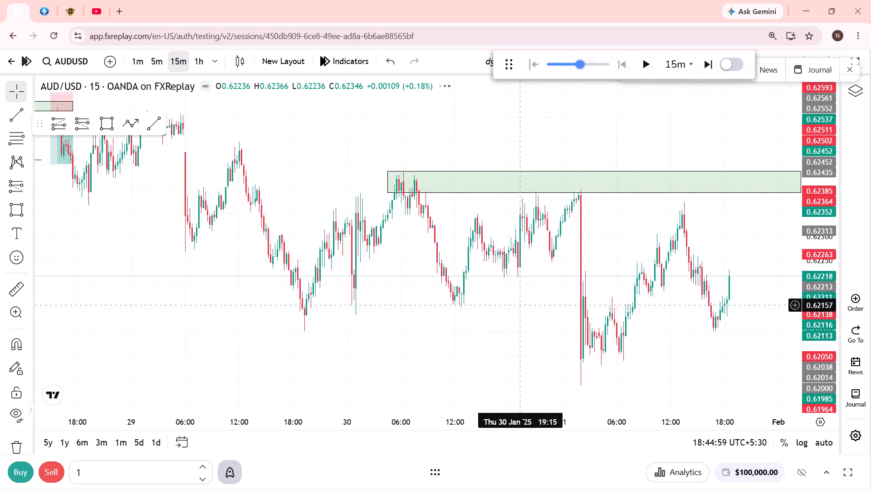
left_click_drag(509, 297, 431, 330)
scroll(417, 331, "up", 4)
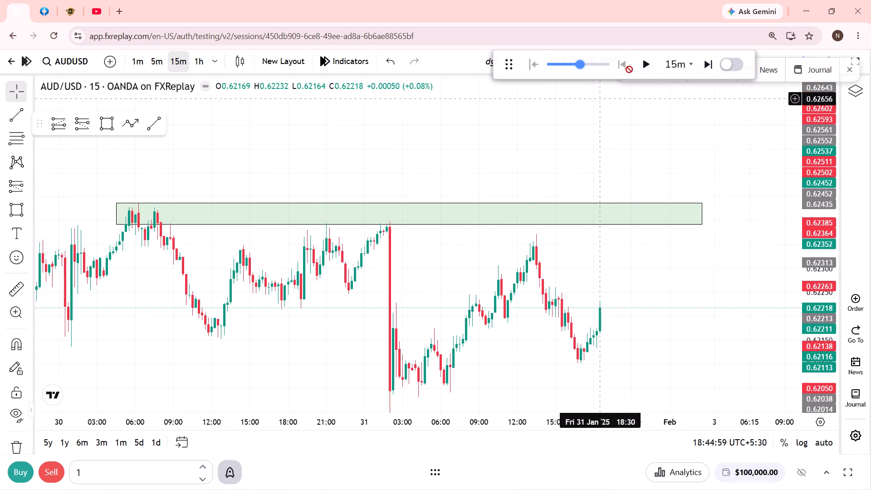
left_click(641, 65)
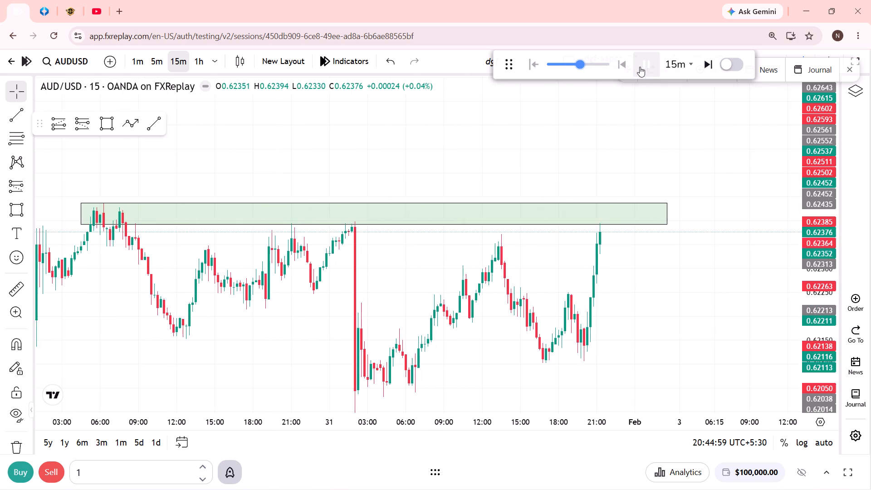
left_click(640, 67)
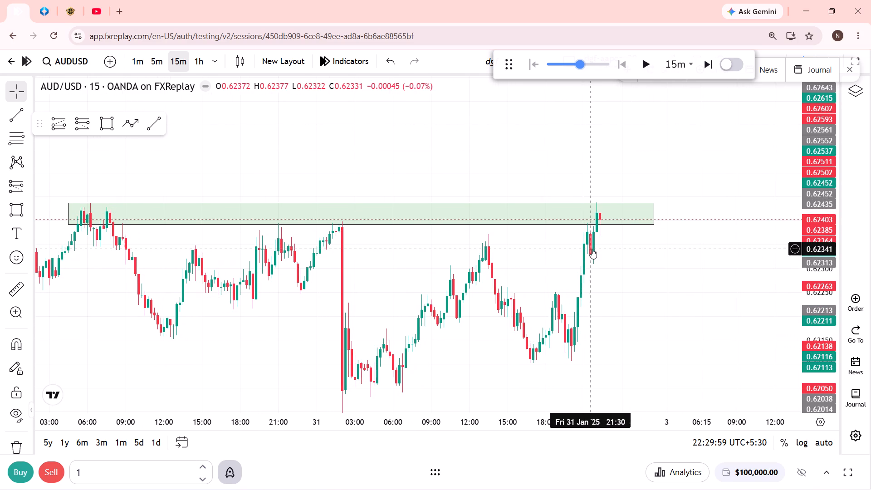
Resume the replay to the end of 31 Jan and stay on the chart.
left_click(653, 64)
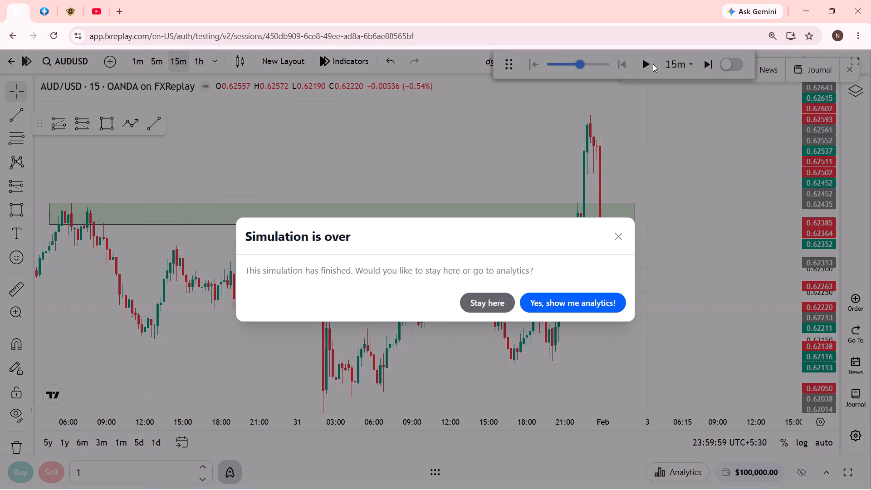
left_click(621, 235)
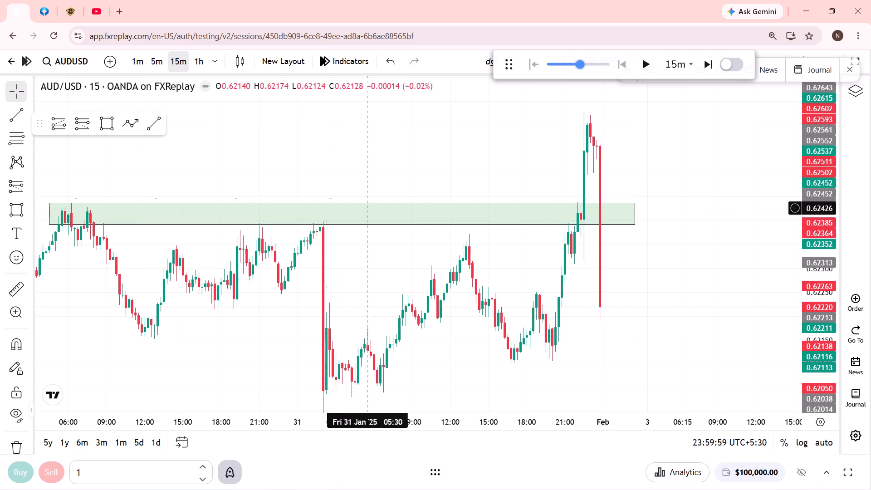
Switch to the 1-hour timeframe and examine the price reaction at the green zone on 31 Jan.
left_click(201, 63)
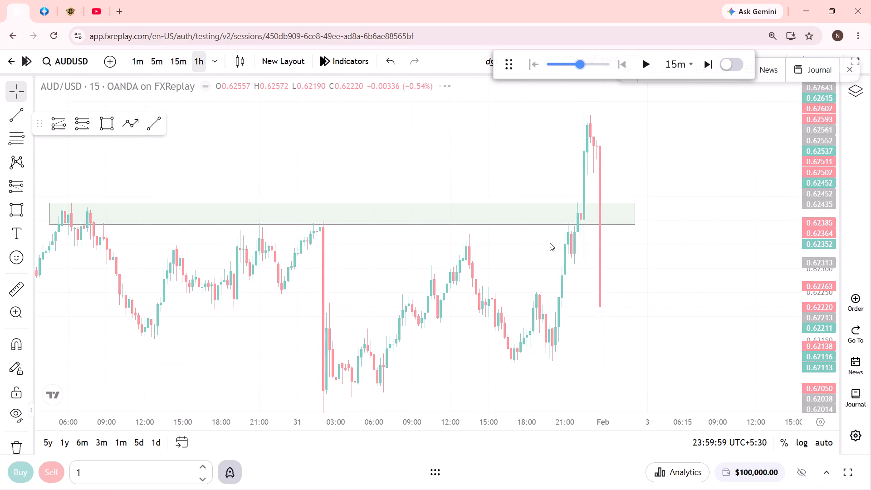
scroll(588, 268, "up", 1)
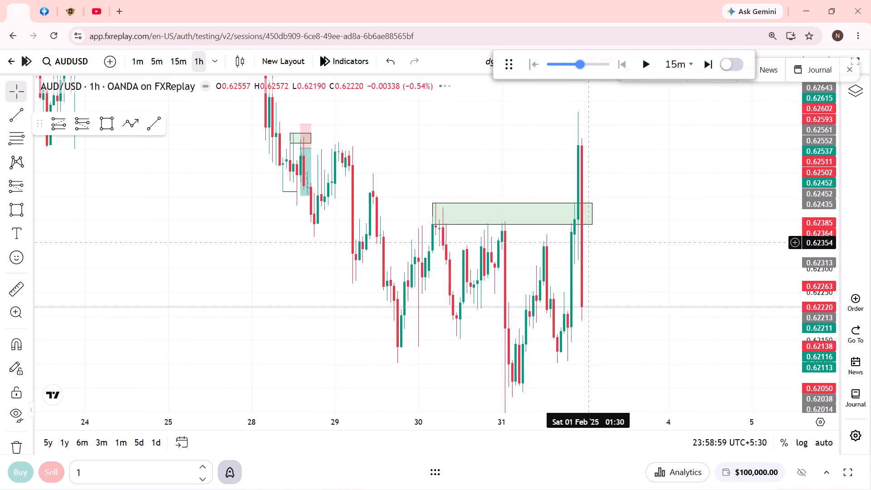
Switch to the 5-minute timeframe and review the price action backwards from 31 Jan to the short position on 28 Jan.
left_click(157, 59)
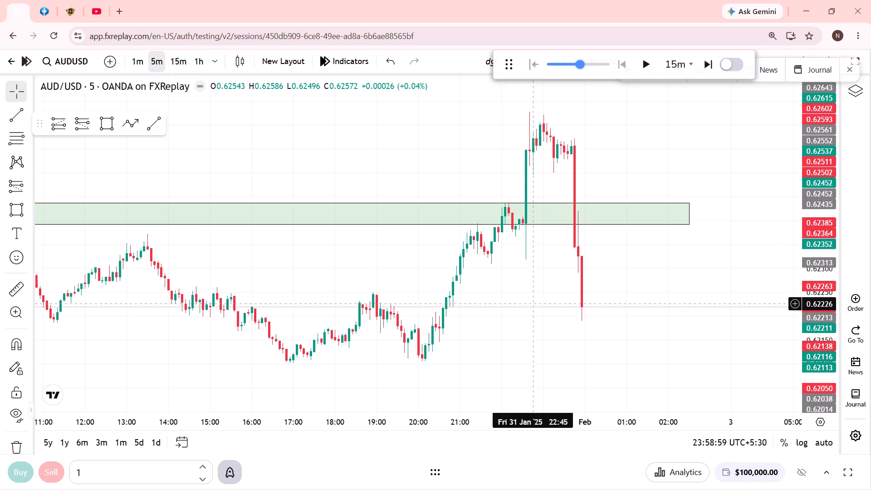
scroll(514, 290, "down", 4)
left_click_drag(484, 293, 597, 219)
left_click_drag(425, 268, 643, 264)
left_click_drag(374, 255, 611, 262)
left_click_drag(437, 242, 611, 292)
left_click_drag(520, 305, 609, 318)
left_click_drag(372, 268, 627, 293)
left_click_drag(396, 293, 603, 279)
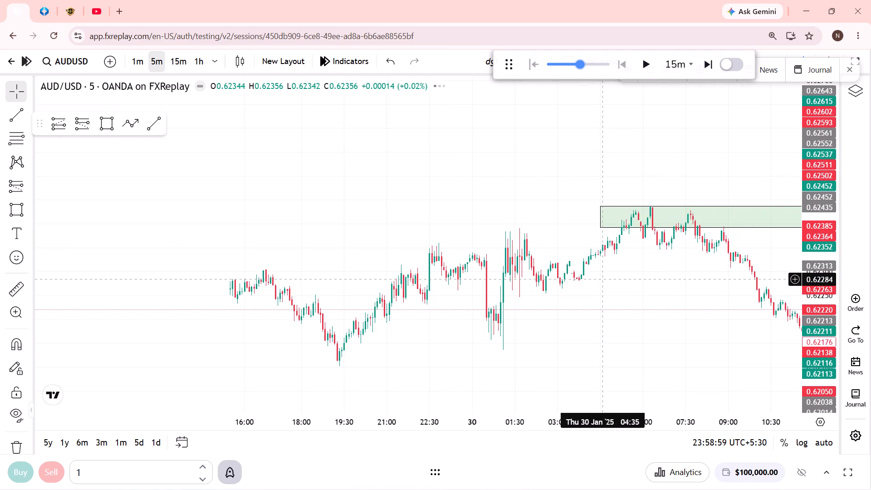
left_click_drag(347, 315, 616, 317)
scroll(604, 312, "down", 7)
left_click_drag(450, 248, 767, 294)
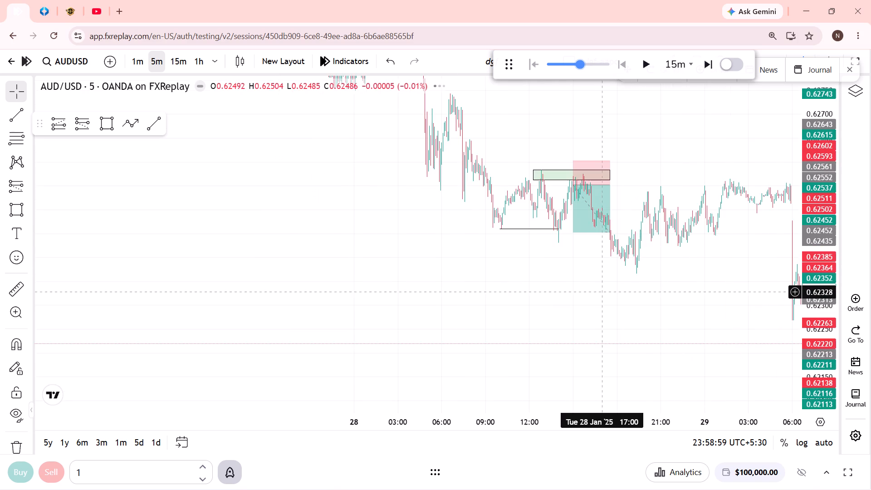
Review the long positions and green zones on 27 Jan and 24 Jan.
left_click_drag(593, 283, 704, 345)
left_click_drag(441, 238, 628, 342)
left_click_drag(514, 250, 543, 282)
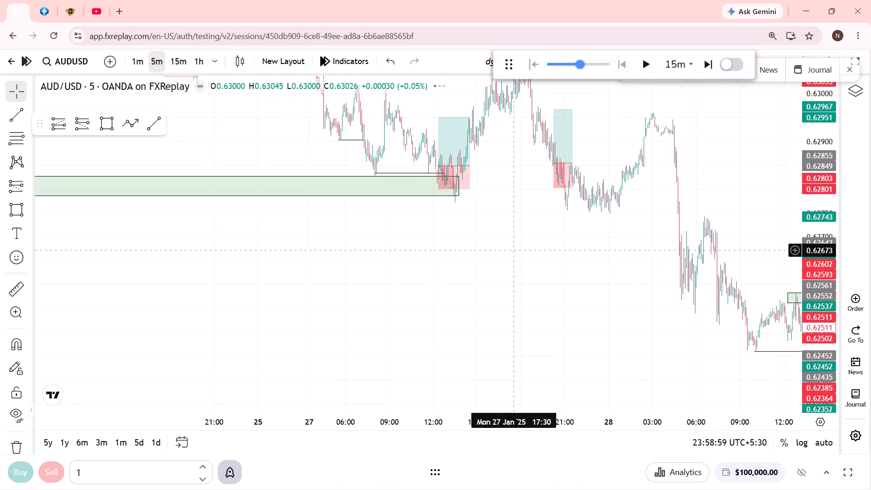
left_click_drag(543, 282, 668, 340)
left_click_drag(393, 187, 537, 284)
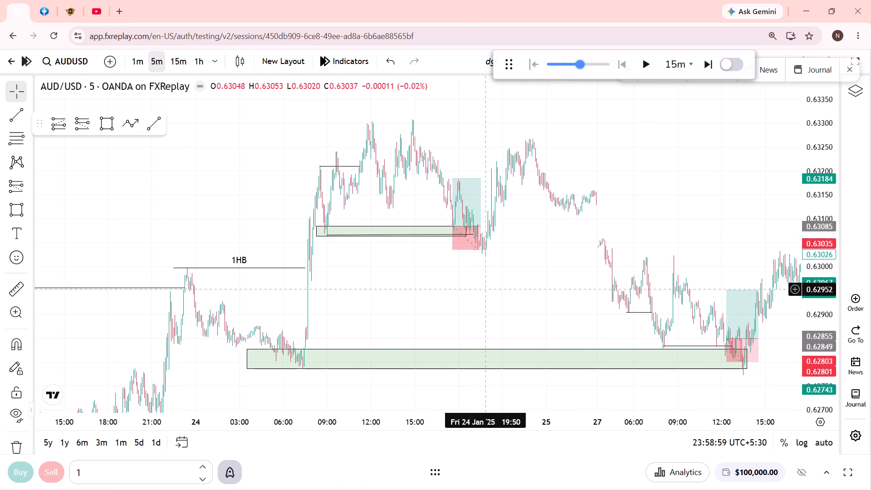
left_click_drag(485, 289, 661, 274)
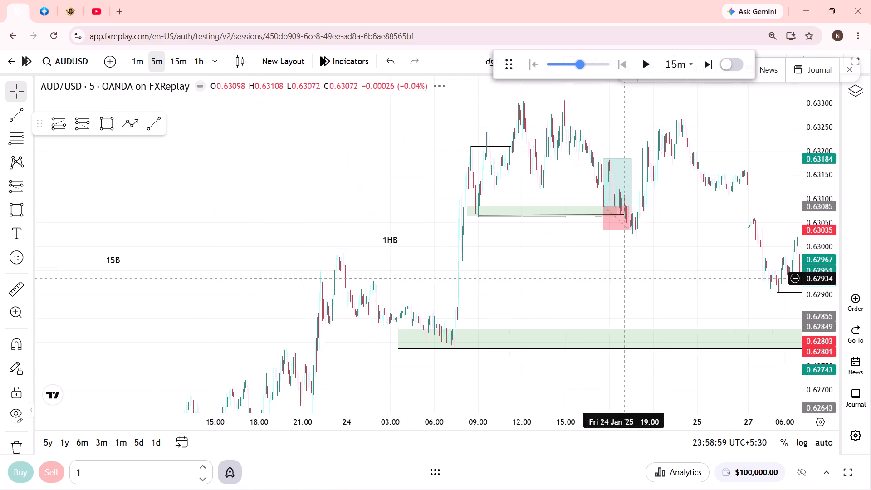
Review the 15B structure lines and price action from 23 Jan back to 20 Jan.
left_click_drag(524, 283, 693, 220)
left_click_drag(519, 322, 739, 187)
left_click_drag(466, 224, 547, 326)
left_click_drag(418, 299, 475, 284)
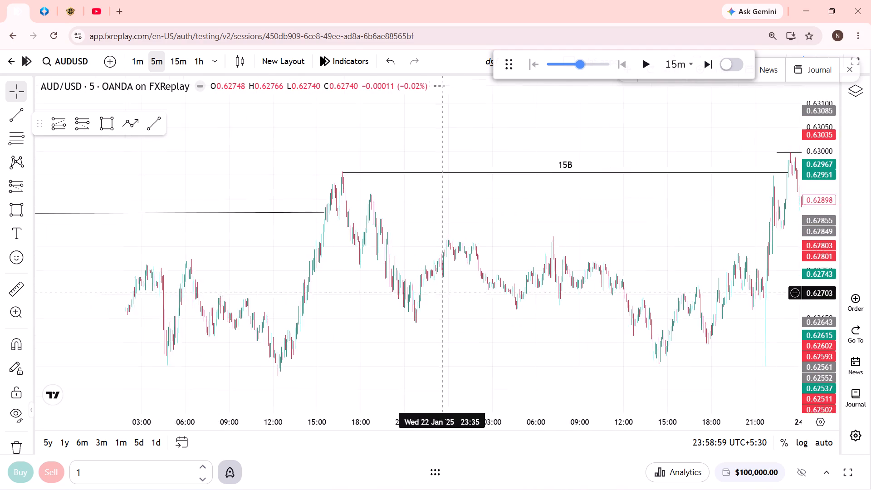
left_click_drag(475, 284, 643, 212)
left_click_drag(401, 241, 632, 276)
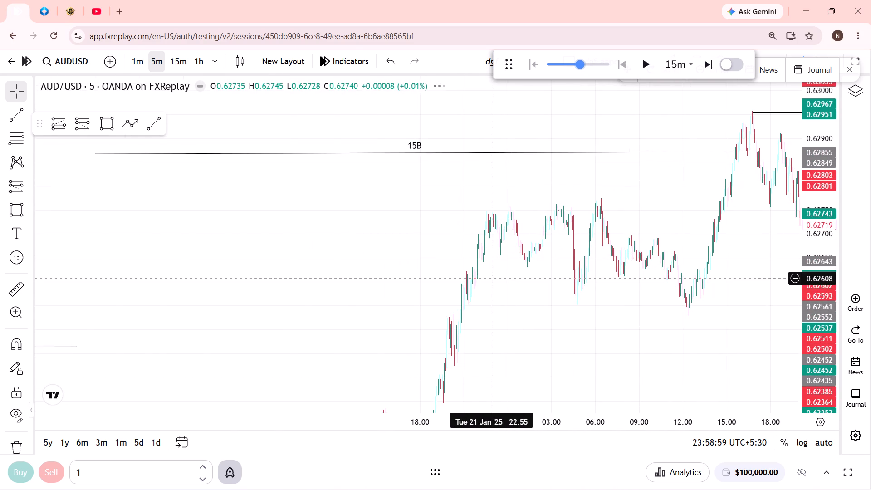
left_click_drag(492, 278, 613, 221)
left_click_drag(507, 275, 695, 302)
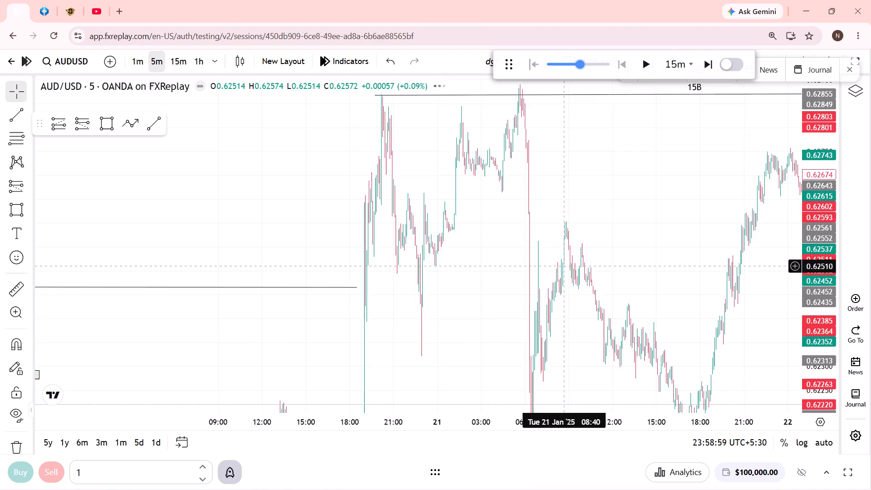
left_click_drag(695, 302, 704, 328)
left_click_drag(473, 279, 642, 135)
left_click_drag(557, 285, 660, 114)
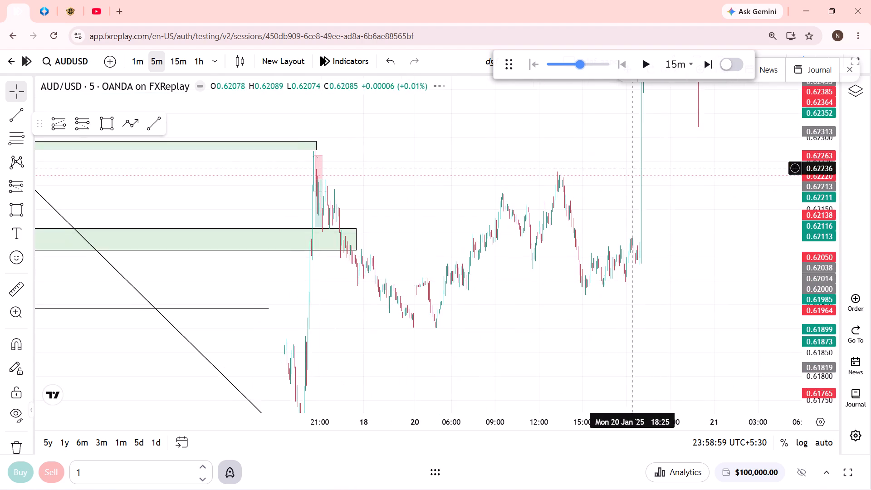
left_click_drag(579, 206, 719, 168)
left_click_drag(508, 198, 667, 217)
Examine the 17 Jan short position together with the green zones and structure lines around it.
scroll(591, 245, "up", 4)
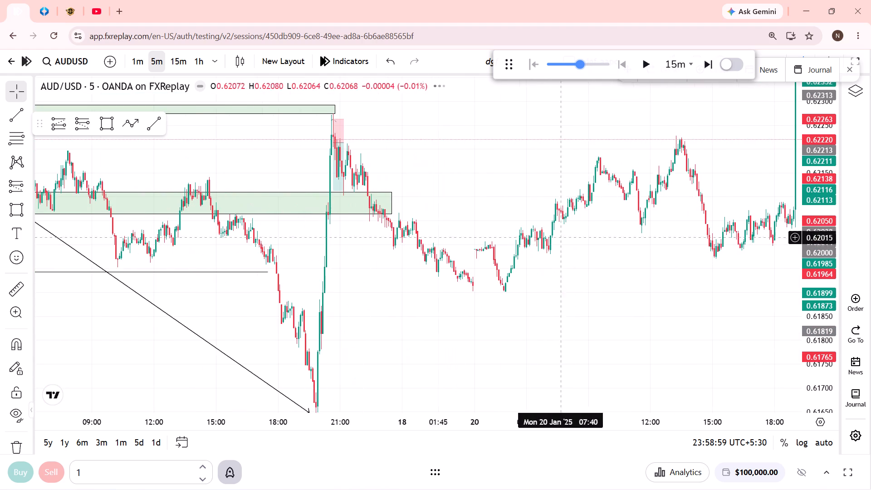
left_click_drag(382, 169, 641, 201)
scroll(639, 204, "up", 5)
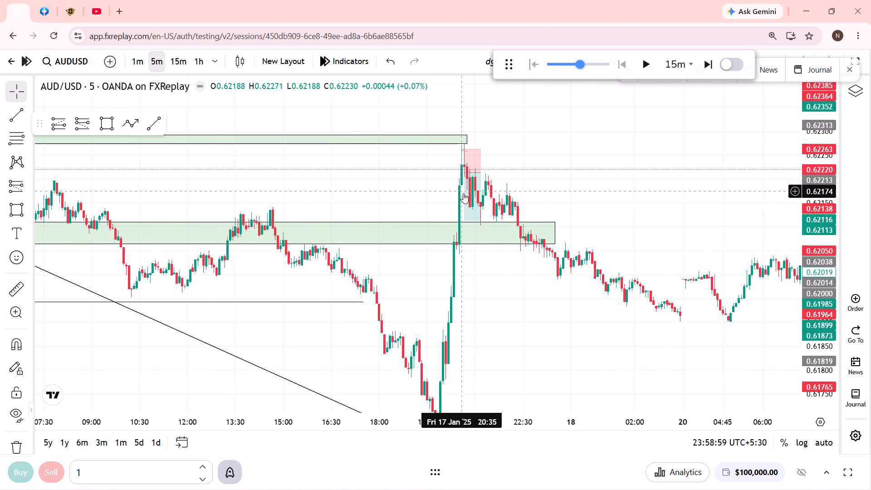
left_click_drag(577, 210, 710, 119)
scroll(589, 215, "down", 5)
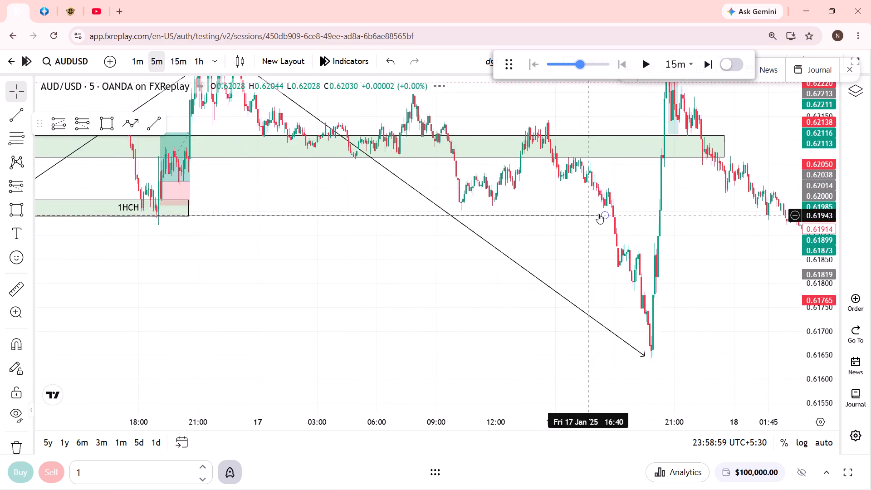
scroll(604, 212, "down", 1)
left_click_drag(541, 189, 557, 216)
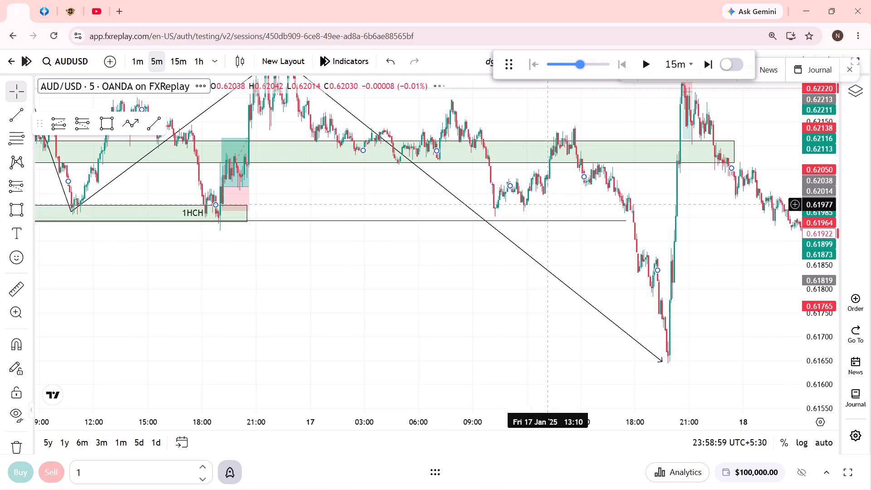
left_click_drag(557, 216, 620, 246)
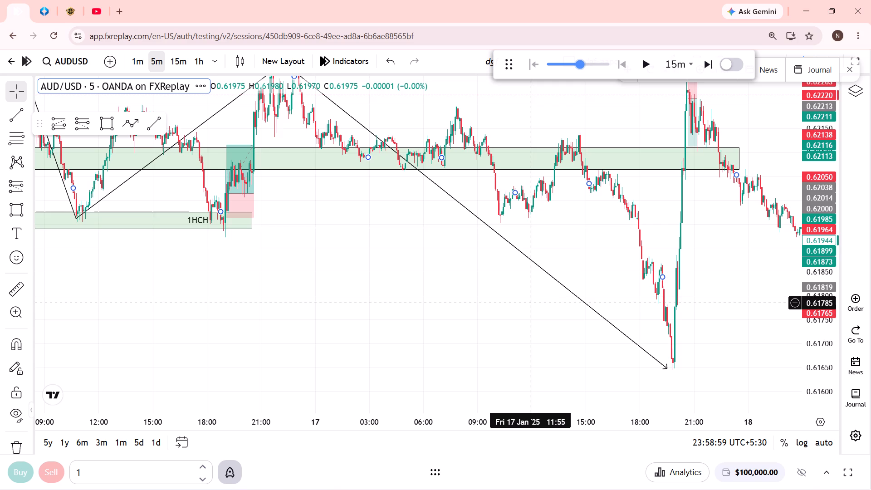
left_click(456, 296)
Examine the 16 Jan long position at the 1HCH zone and the structure lines back to 15 Jan.
left_click_drag(446, 287, 571, 352)
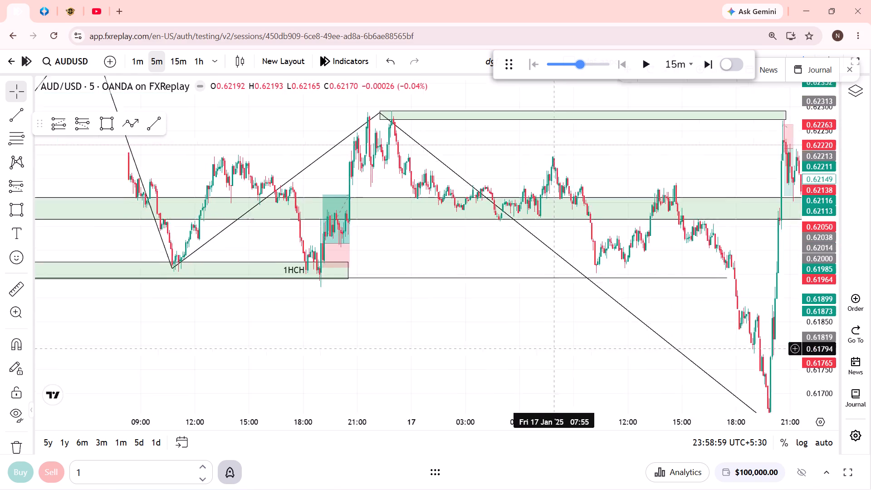
left_click_drag(571, 352, 618, 364)
left_click_drag(446, 254, 531, 285)
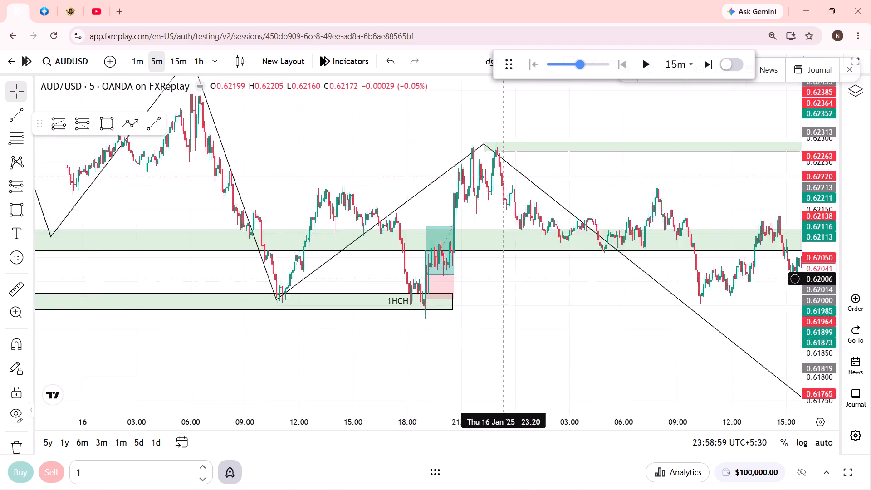
left_click_drag(531, 285, 610, 313)
left_click_drag(610, 313, 705, 344)
left_click_drag(434, 193, 676, 264)
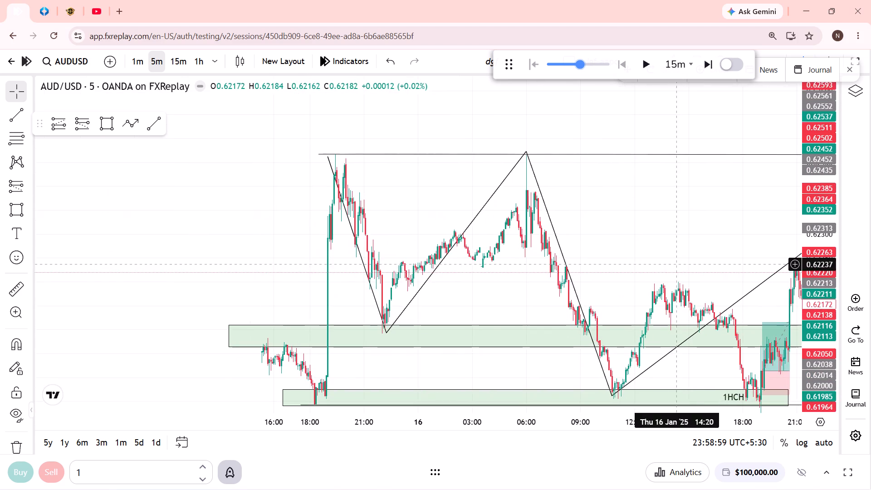
left_click_drag(290, 264, 577, 147)
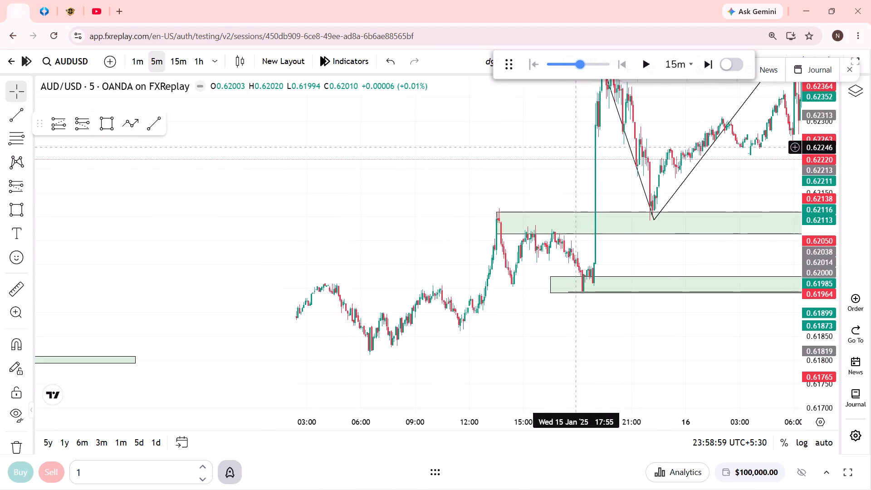
Review the green zones and price action from 15 Jan back to the short position on 9 Jan.
left_click_drag(373, 255, 607, 163)
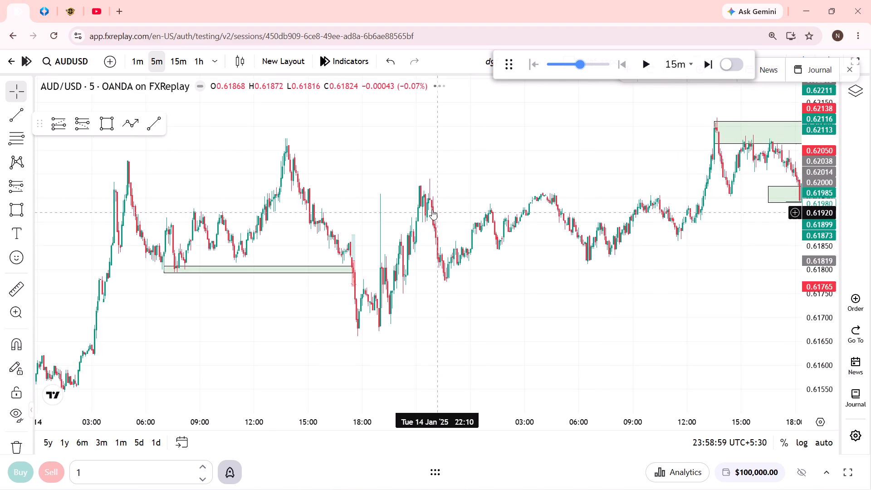
left_click_drag(431, 210, 620, 186)
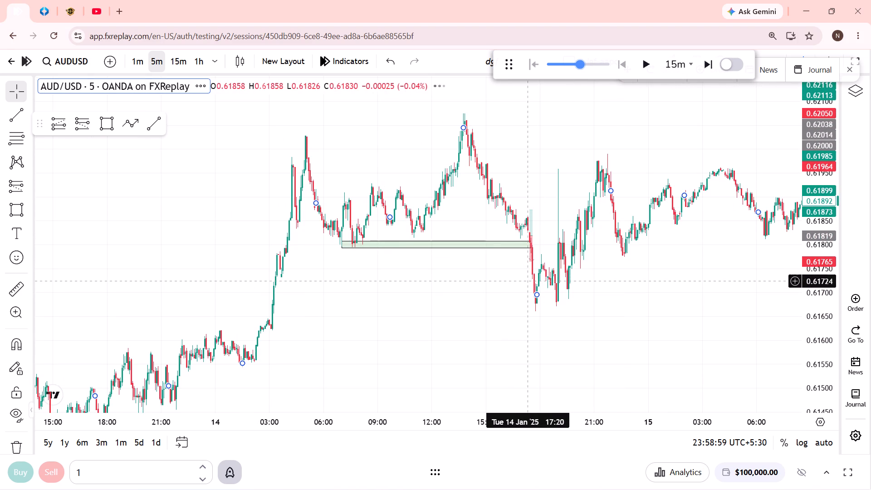
left_click_drag(528, 281, 661, 230)
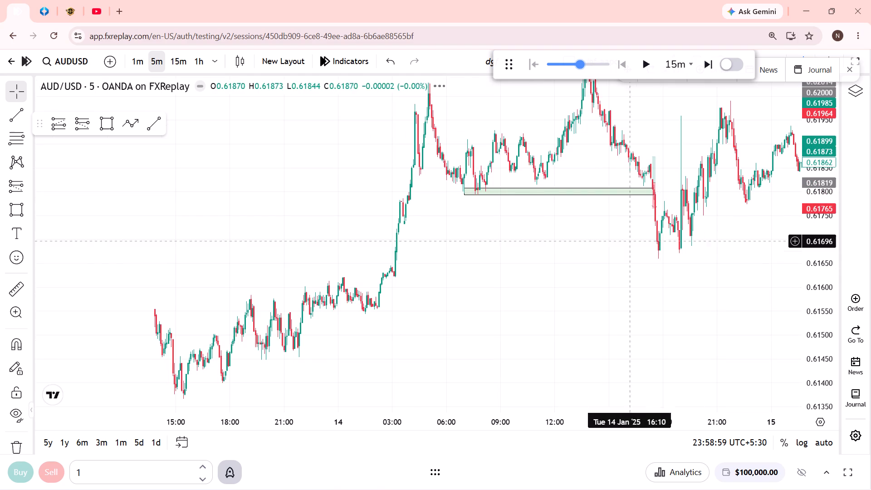
left_click_drag(455, 279, 657, 206)
left_click_drag(420, 285, 710, 269)
left_click_drag(482, 266, 735, 318)
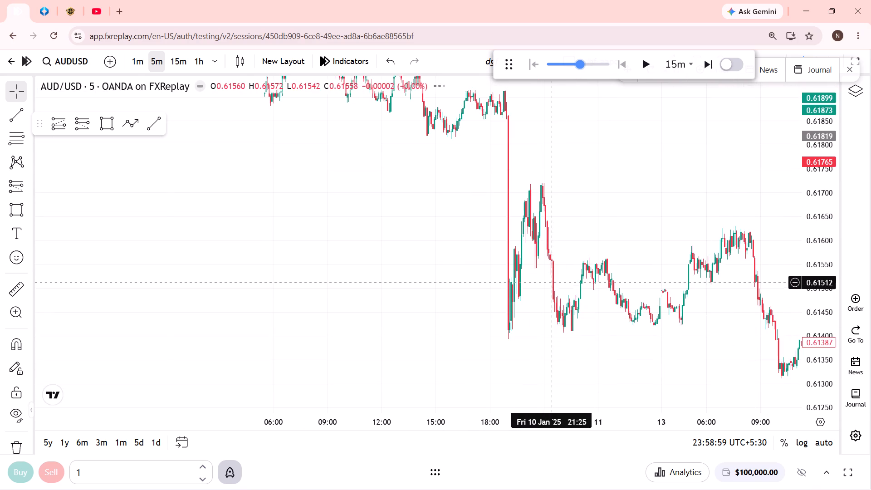
left_click_drag(455, 211, 710, 387)
left_click_drag(432, 319, 685, 322)
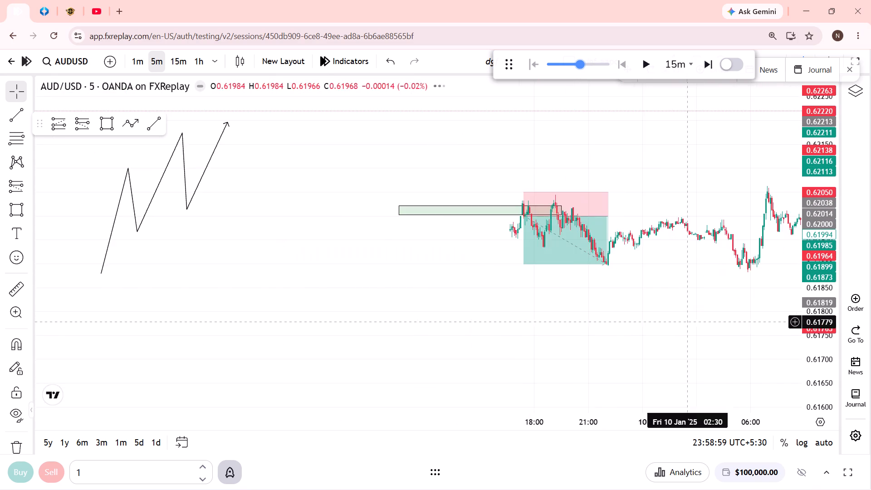
Review the 8 Jan zigzag structure and the price action back to the long positions on 7 Jan.
scroll(572, 295, "down", 3)
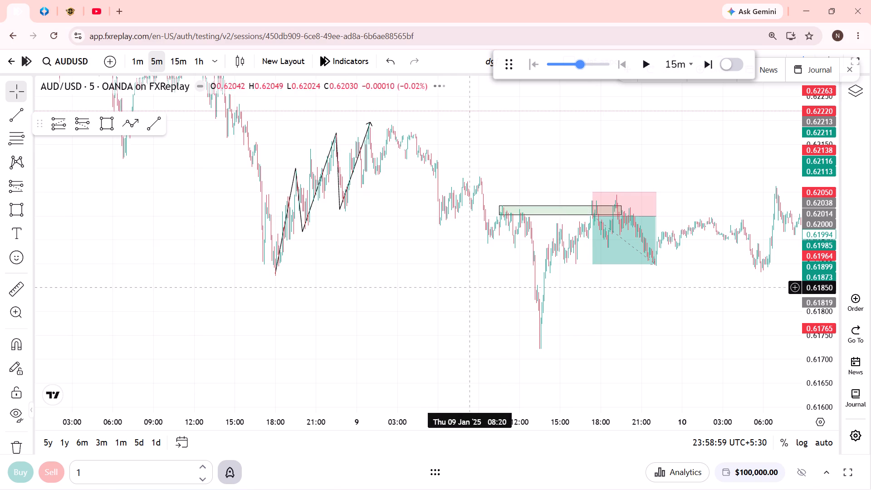
left_click_drag(443, 284, 707, 331)
left_click_drag(552, 297, 697, 354)
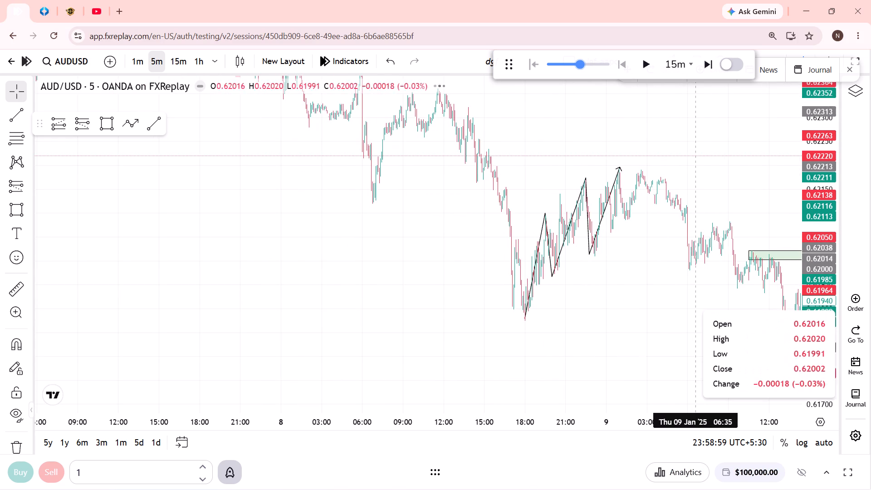
left_click_drag(697, 354, 690, 352)
left_click_drag(477, 262, 697, 351)
left_click_drag(412, 257, 641, 306)
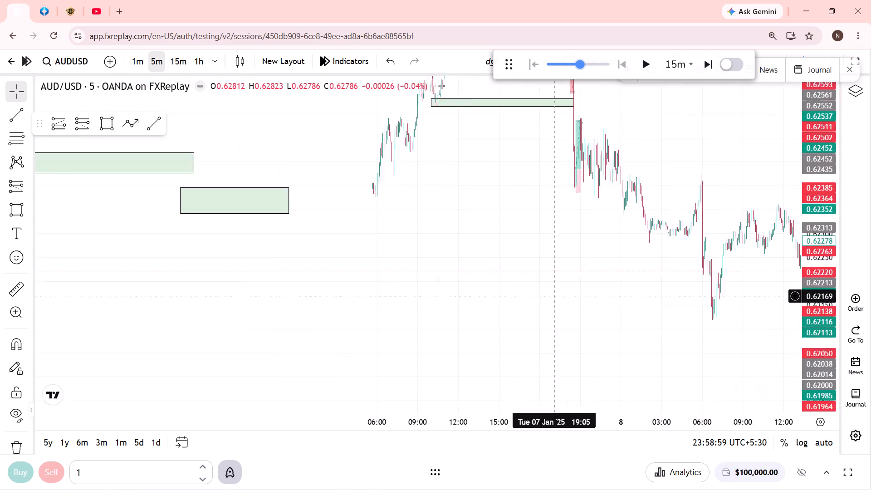
left_click_drag(641, 306, 665, 348)
left_click_drag(649, 287, 651, 313)
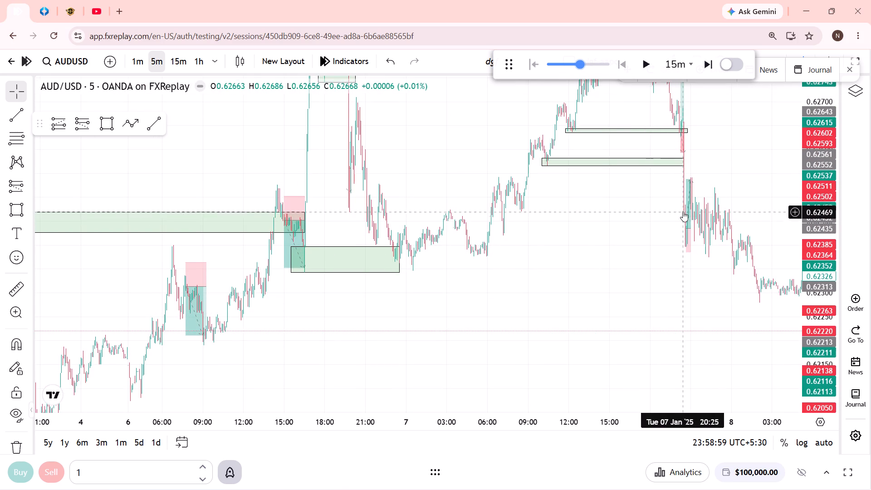
Examine the green zones on 7 Jan and the two short positions on 6 Jan with the zones around them.
left_click_drag(531, 220, 538, 331)
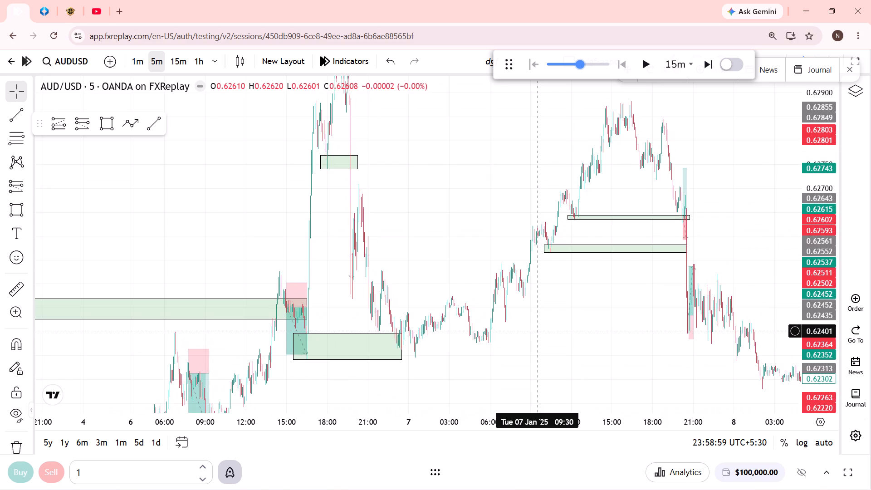
left_click_drag(538, 331, 538, 332)
left_click_drag(535, 331, 749, 287)
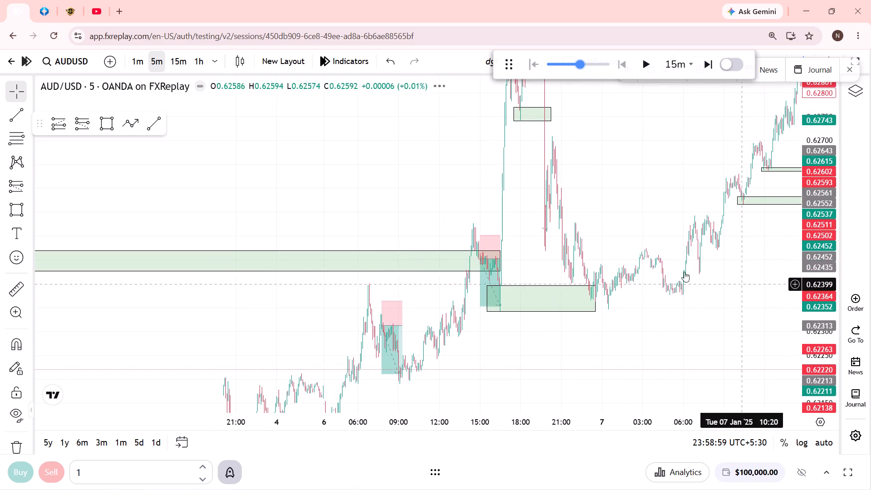
left_click_drag(593, 235, 793, 236)
scroll(644, 292, "up", 9)
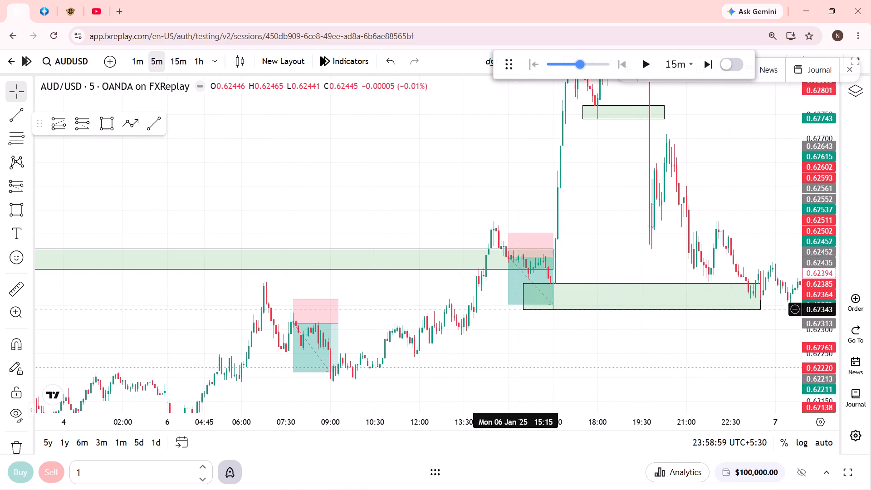
left_click_drag(513, 340, 741, 249)
left_click_drag(641, 269, 557, 303)
left_click_drag(621, 306, 541, 309)
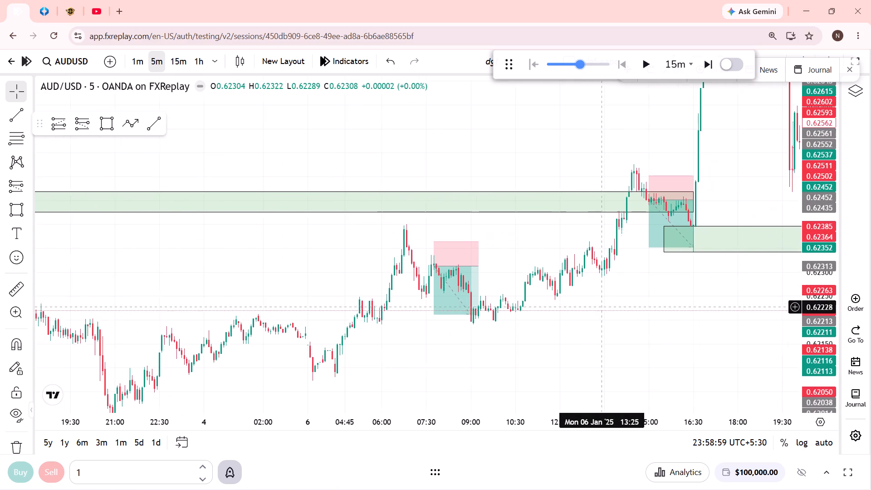
left_click_drag(541, 309, 503, 316)
Switch to Loggy3, stop the running recording and start a new one.
left_click(870, 0)
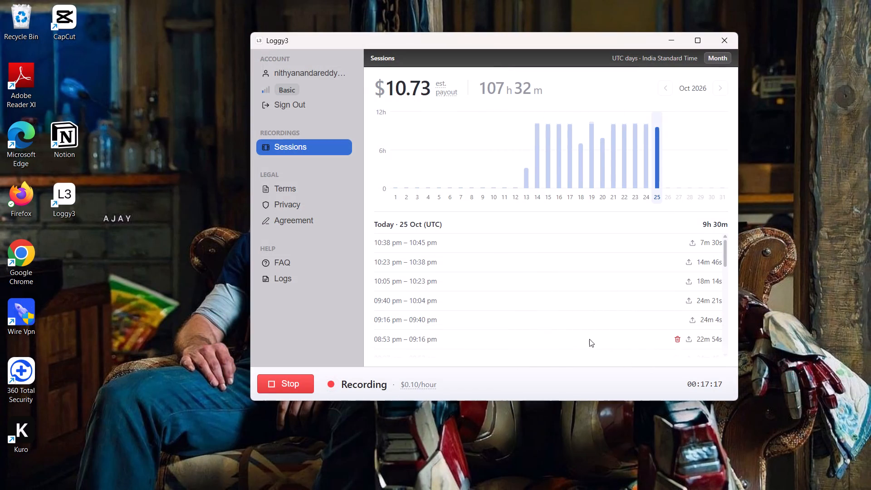
left_click(292, 389)
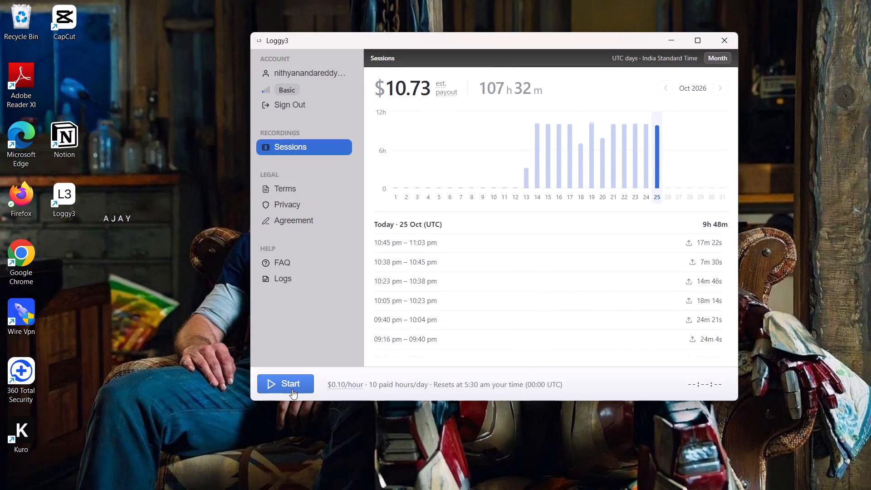
left_click(292, 389)
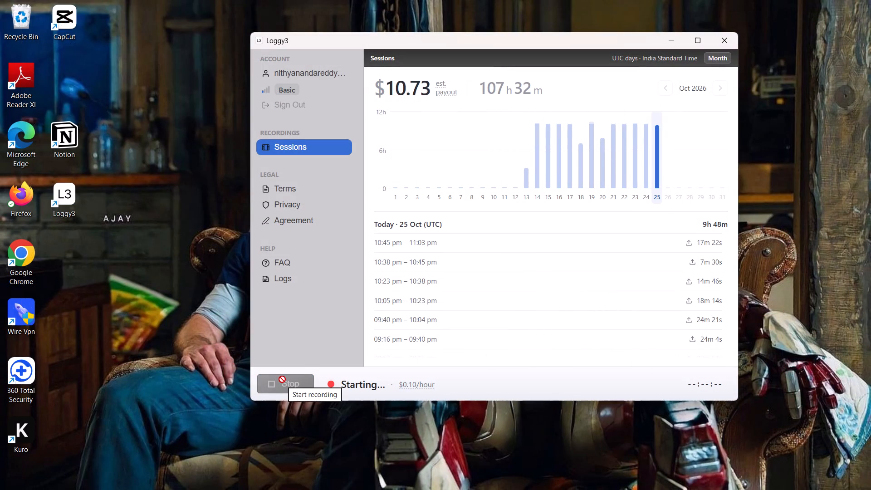